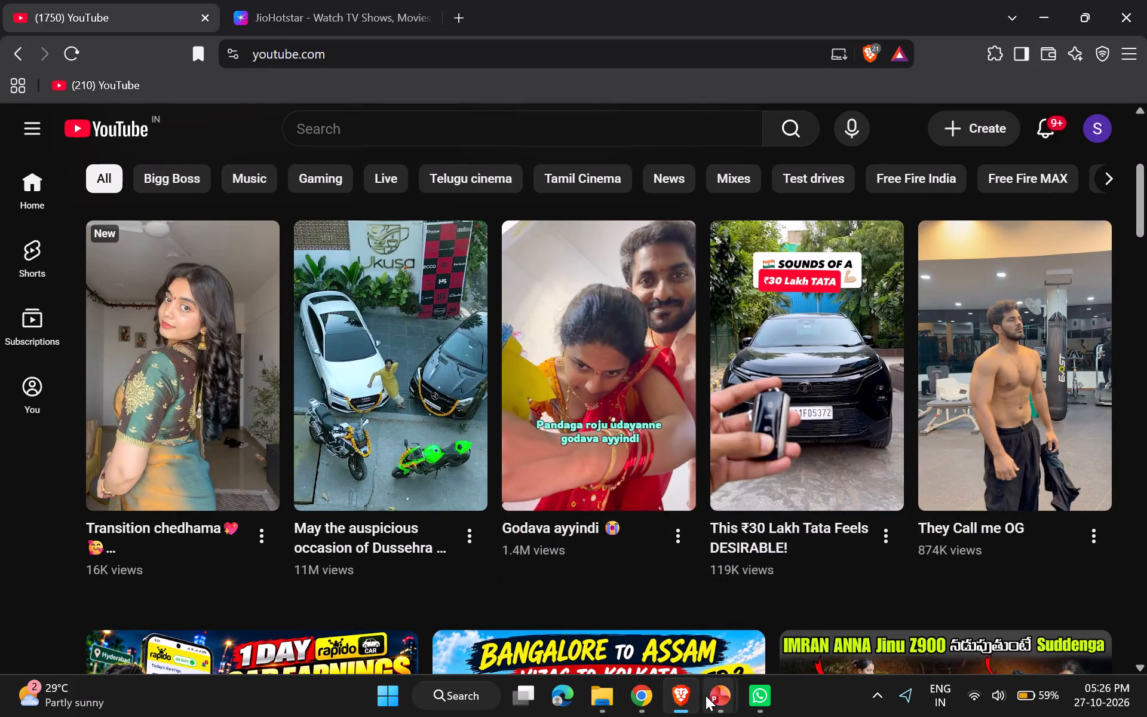
Switch from the browser to the open B-Batch2 presentation in PowerPoint.
click(653, 631)
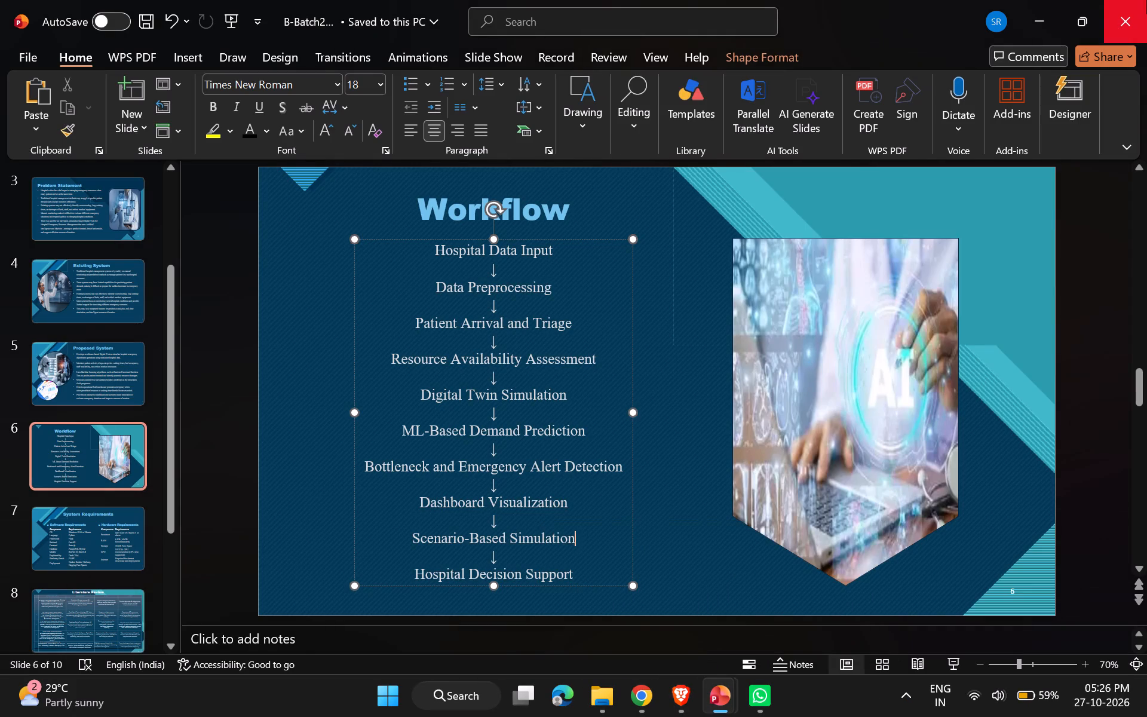
Close the B-Batch2 presentation without saving its changes.
click(1146, 0)
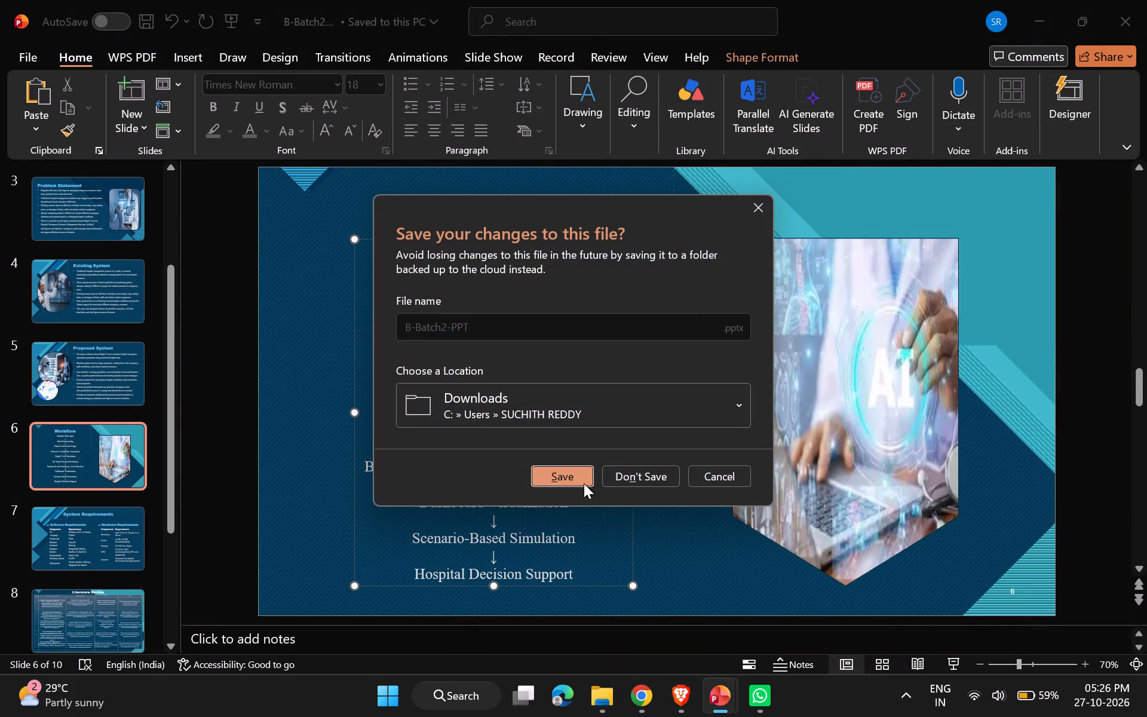
click(663, 481)
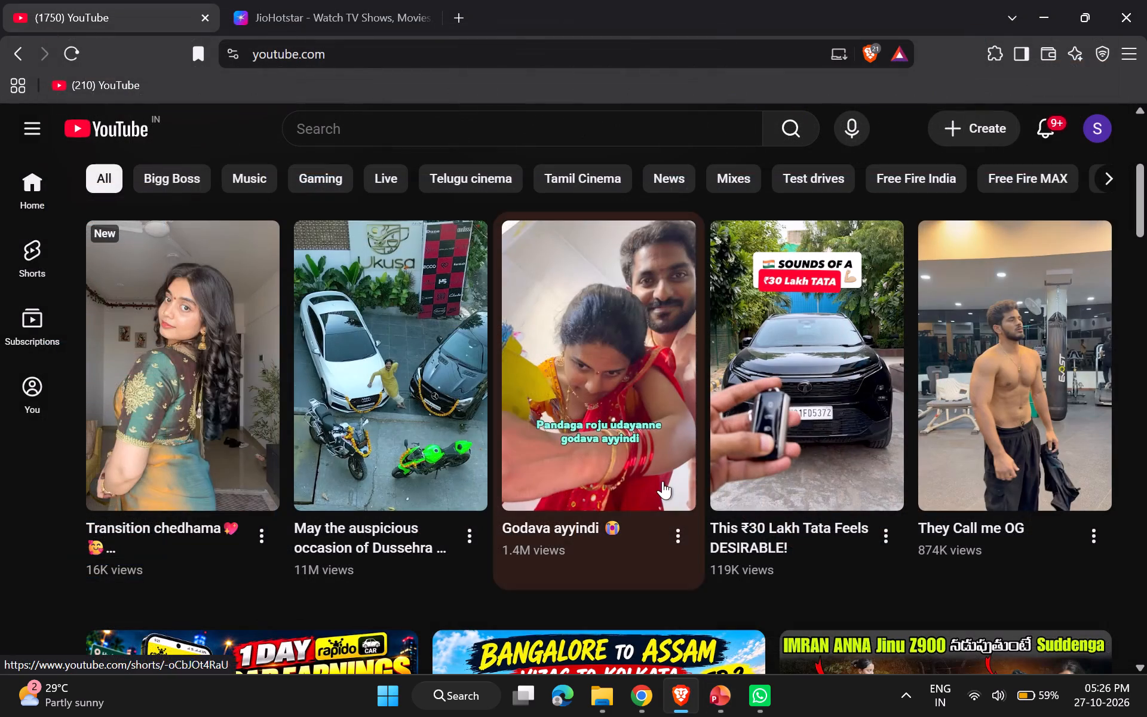
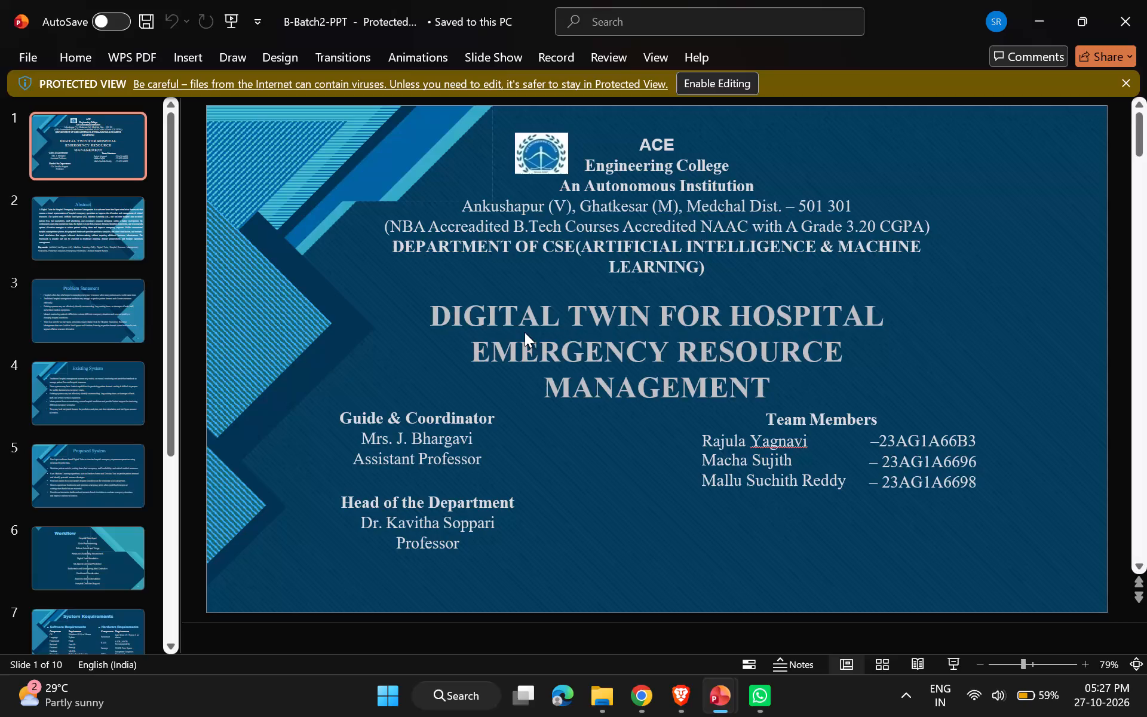
Enable editing for the B-Batch2 presentation so it leaves Protected View.
click(728, 81)
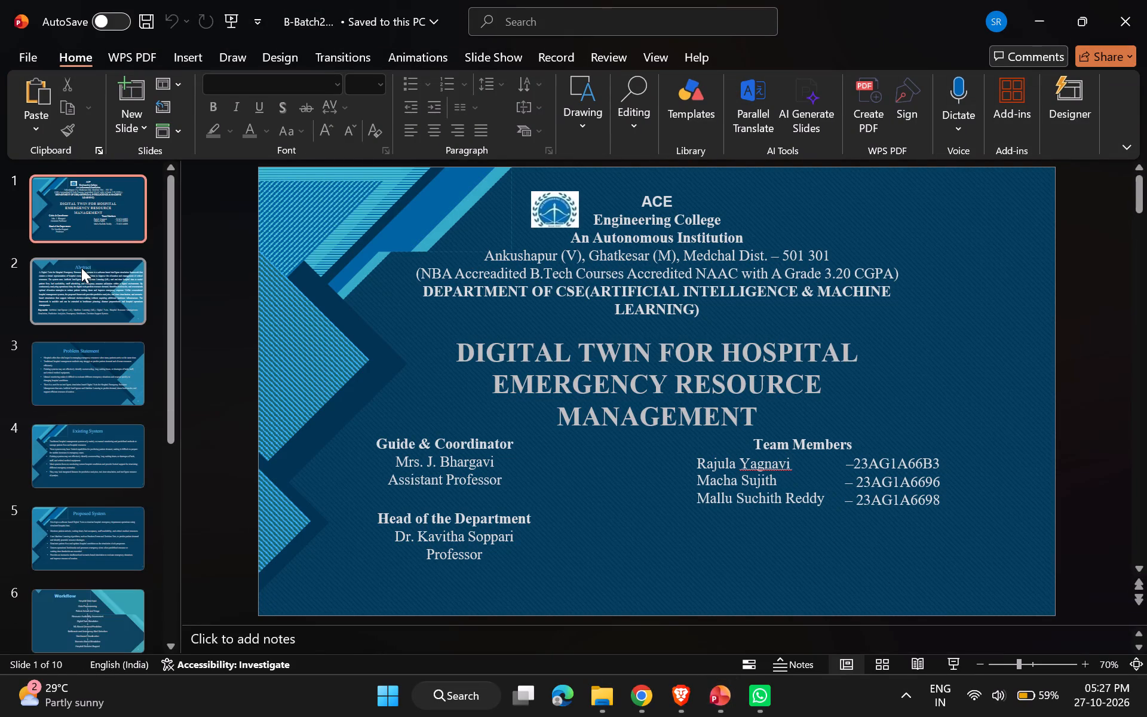
Recolour the main paragraph on the Abstract slide, excluding the Keywords text, to White, Background 1, Darker 25%.
click(81, 268)
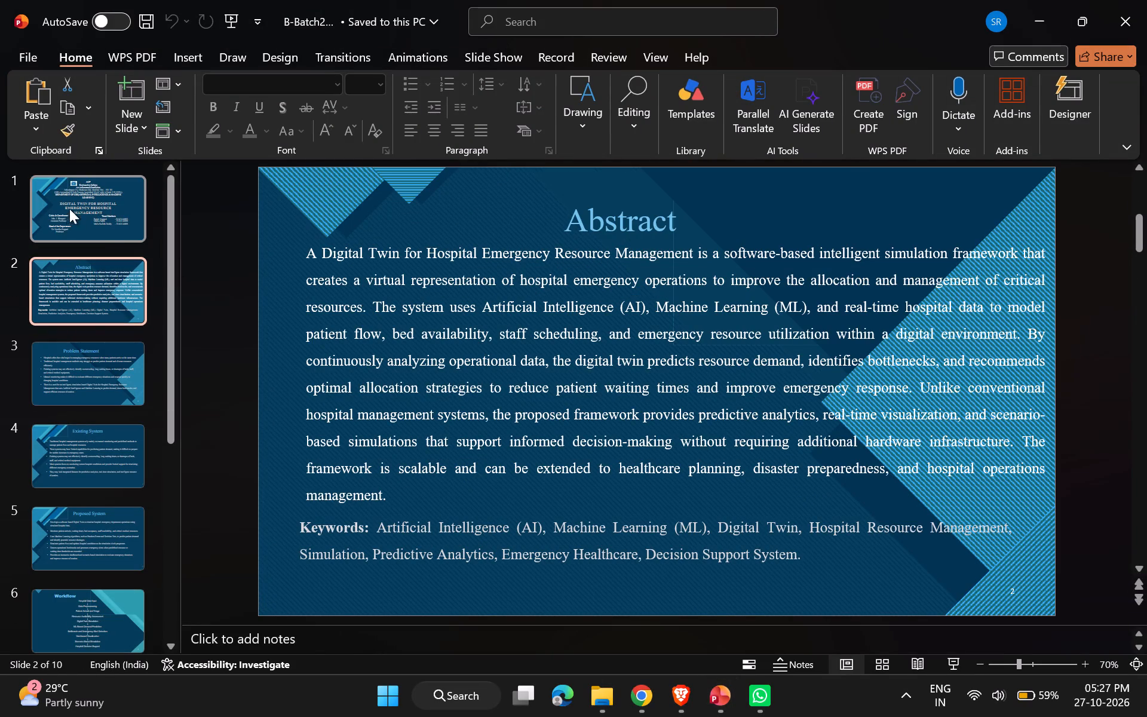
click(108, 225)
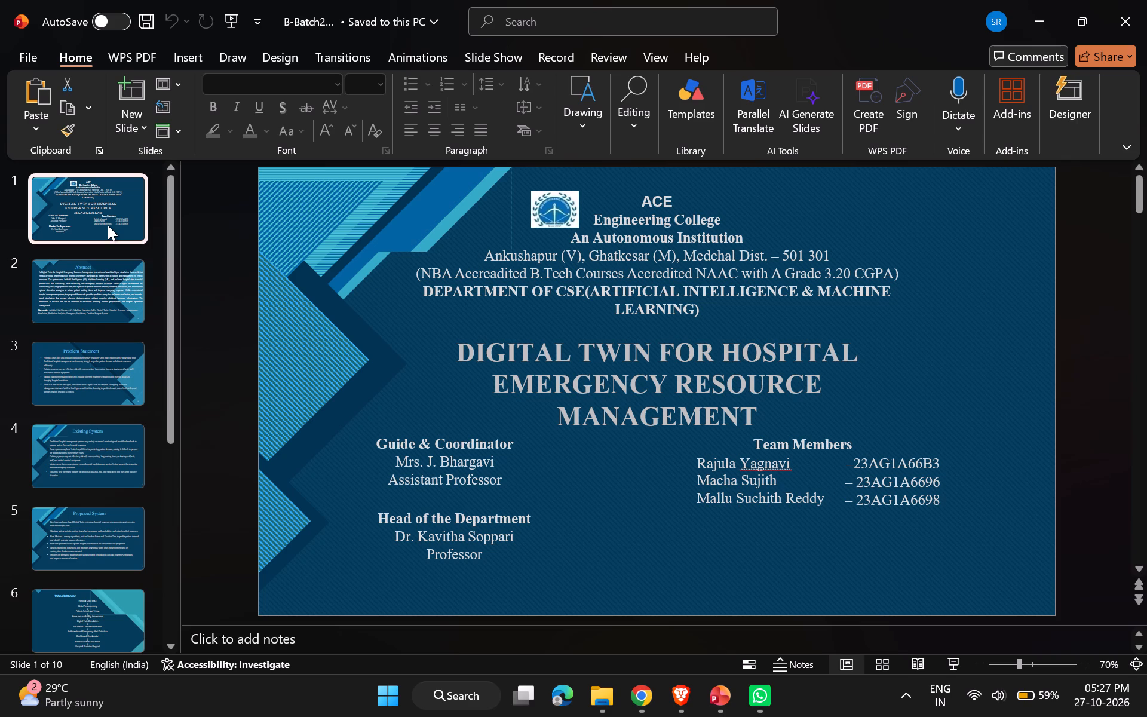
click(117, 293)
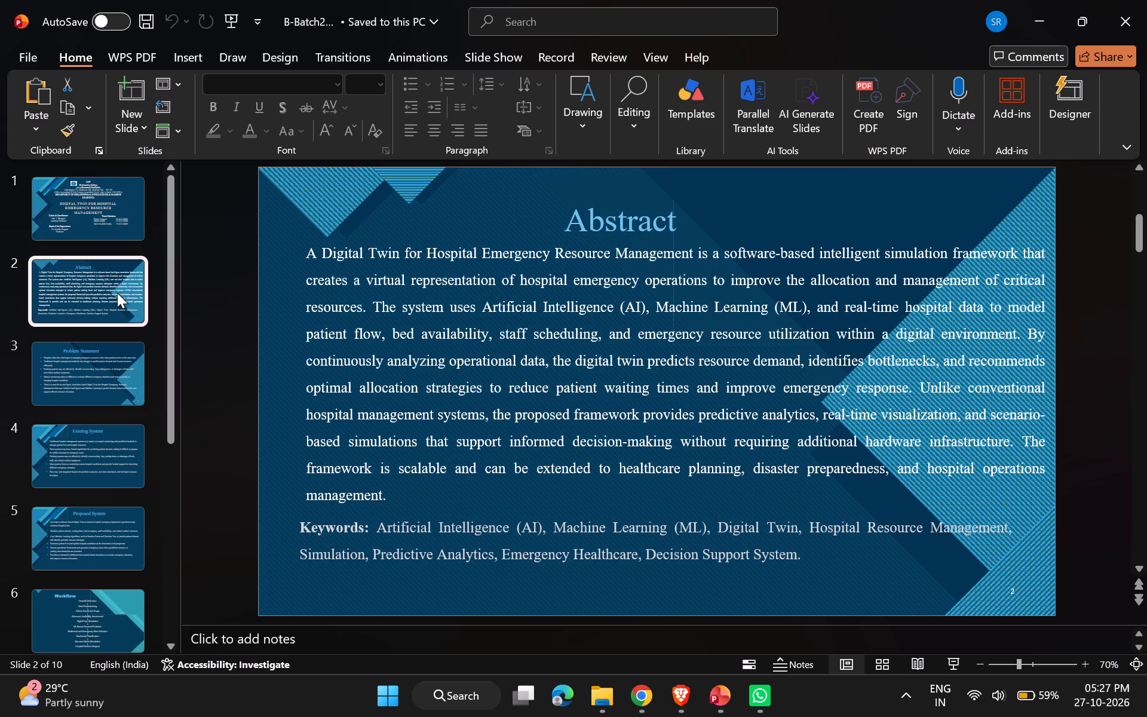
click(398, 497)
drag(398, 497, 284, 266)
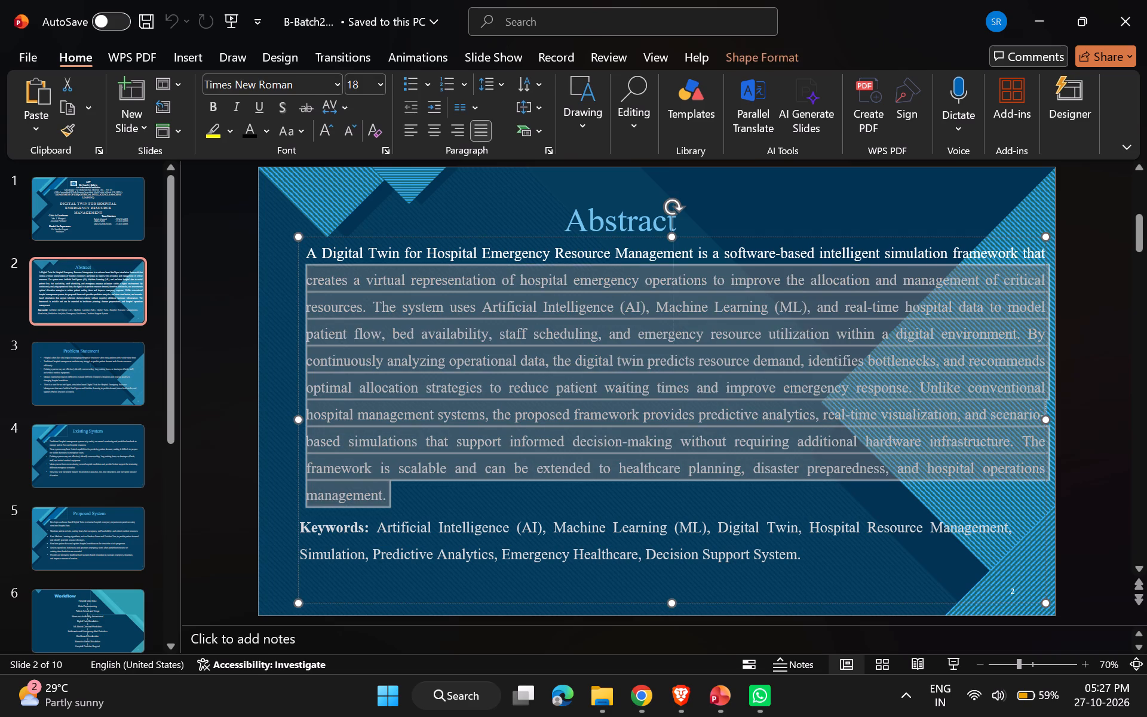
drag(284, 266, 282, 255)
click(262, 127)
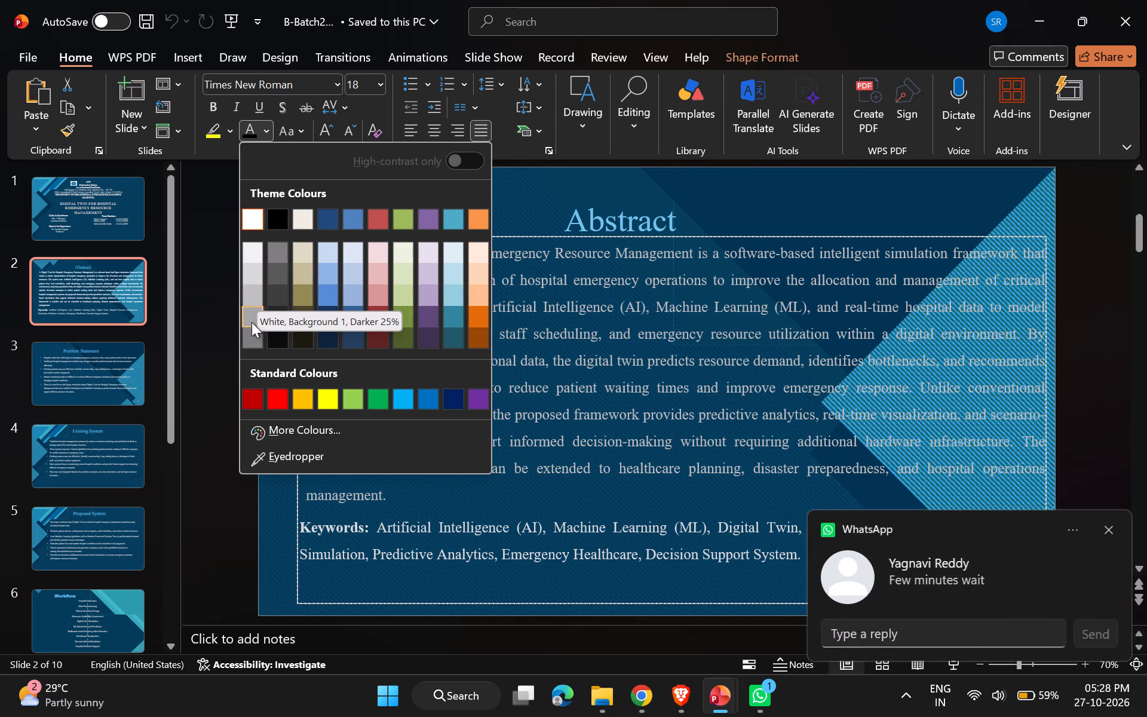
click(250, 289)
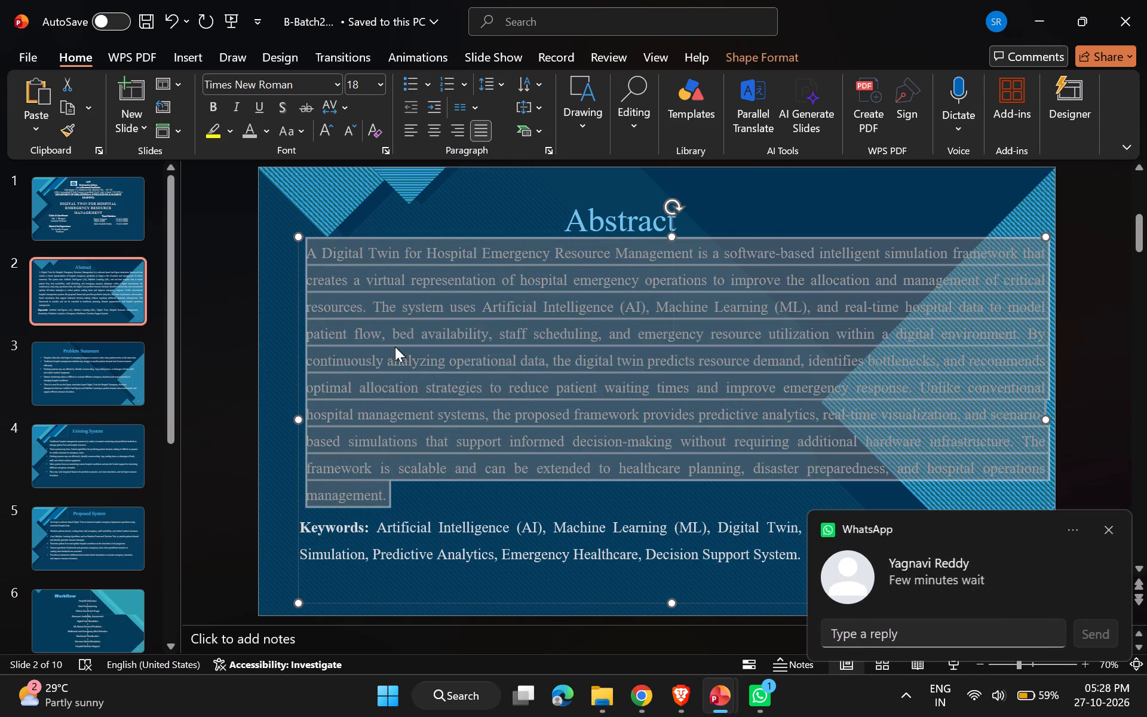
click(530, 480)
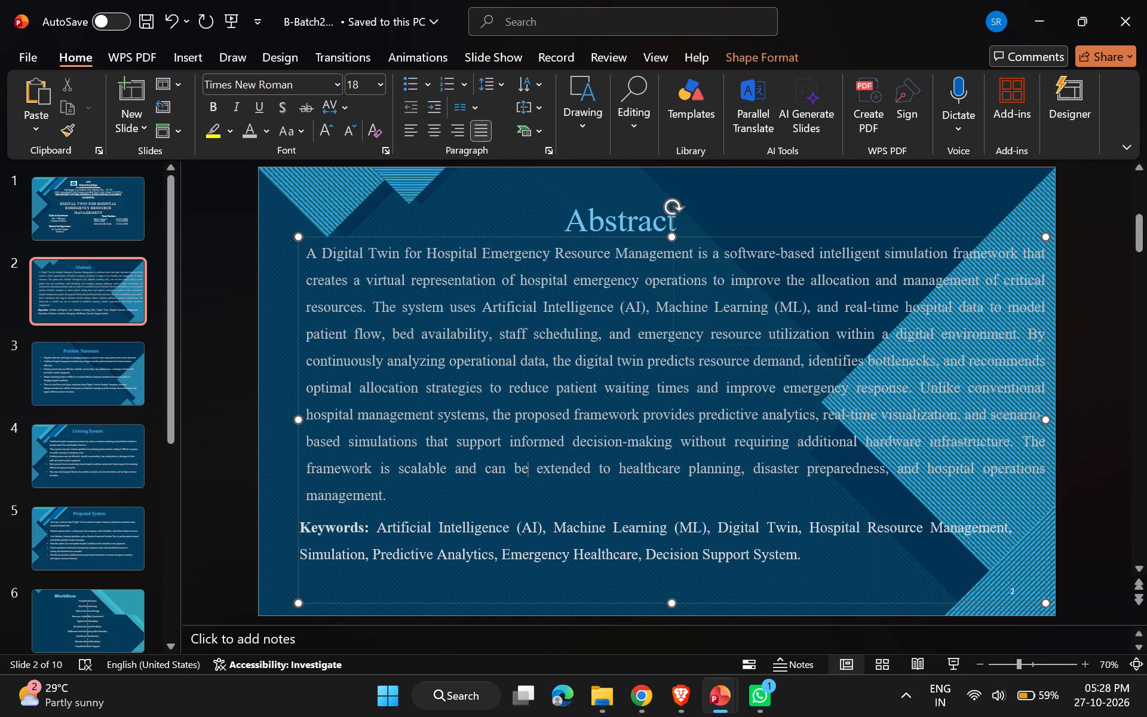
Review the Problem Statement and Existing System slides, and place the text cursor in the Existing System bullet list.
click(84, 358)
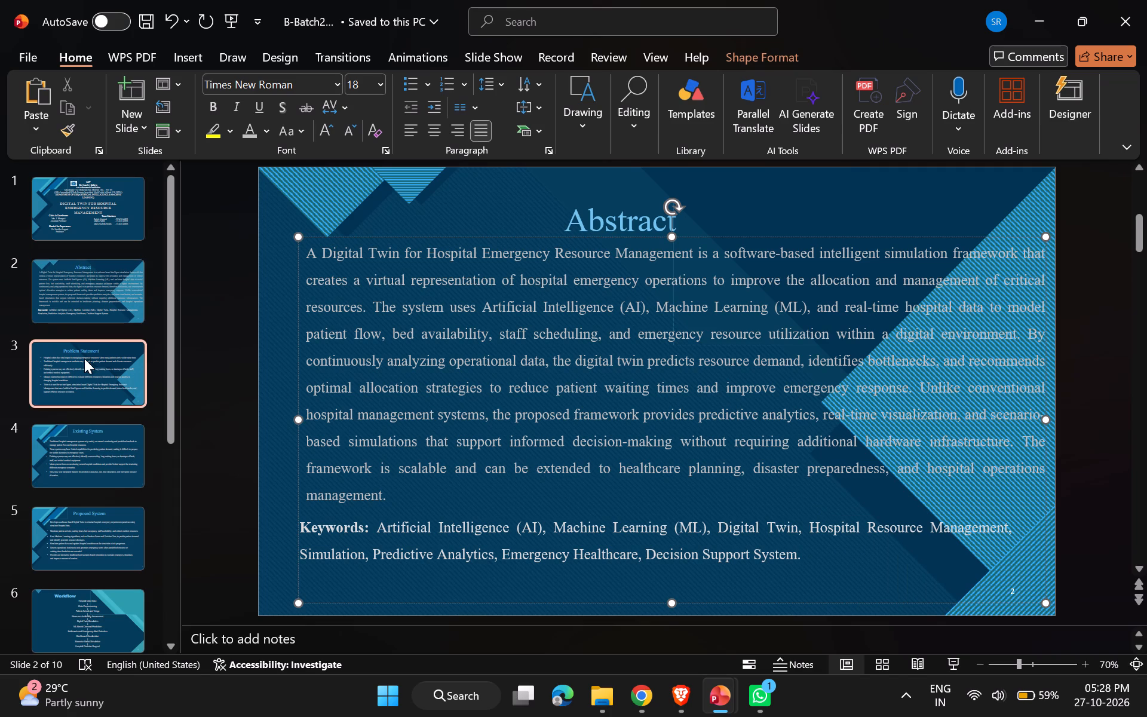
click(93, 449)
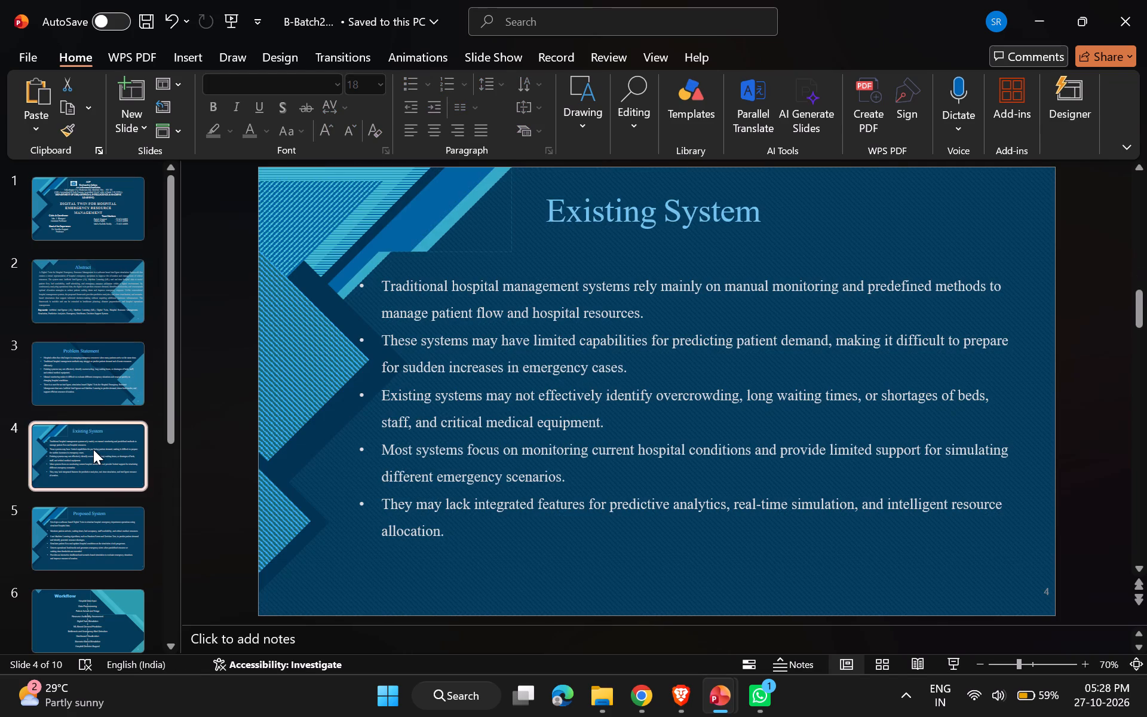
click(87, 381)
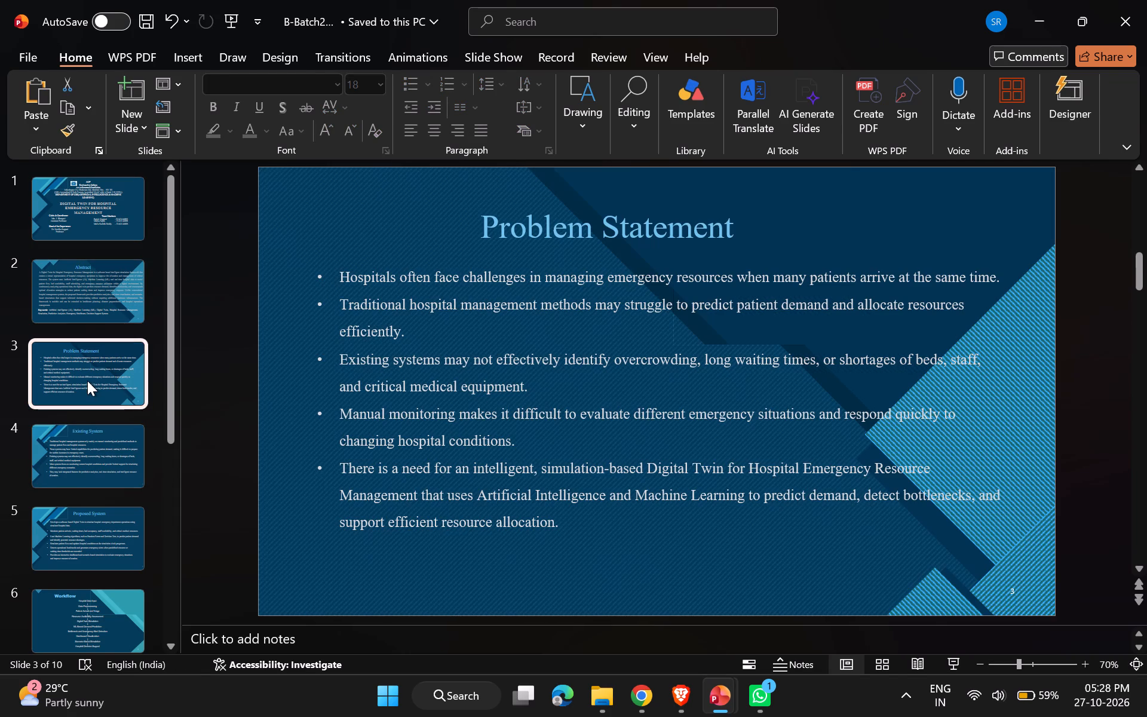
click(88, 455)
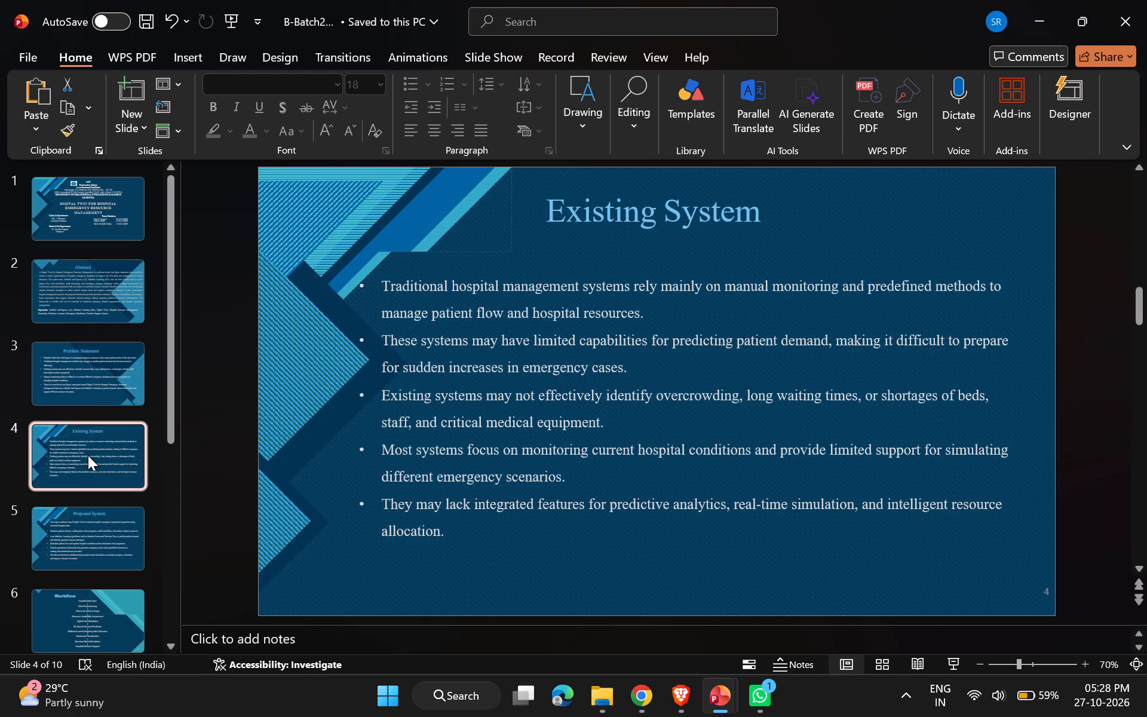
click(533, 376)
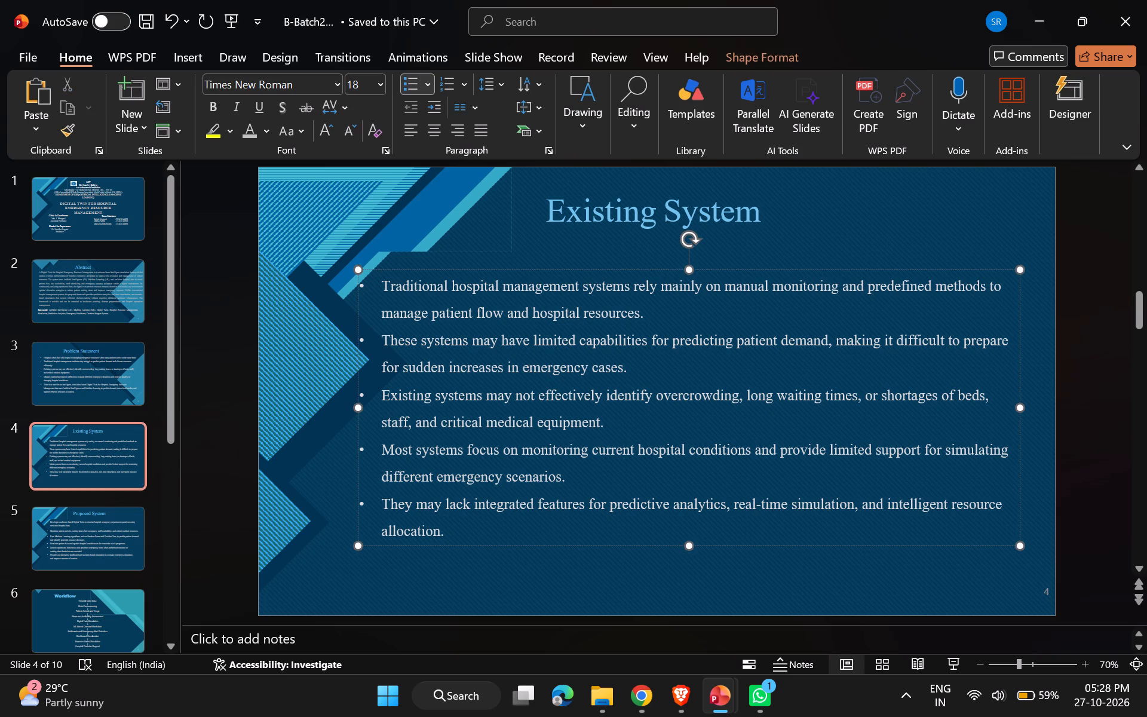
Widen the body text box on the Existing System slide by extending its left edge outward.
drag(359, 405, 348, 407)
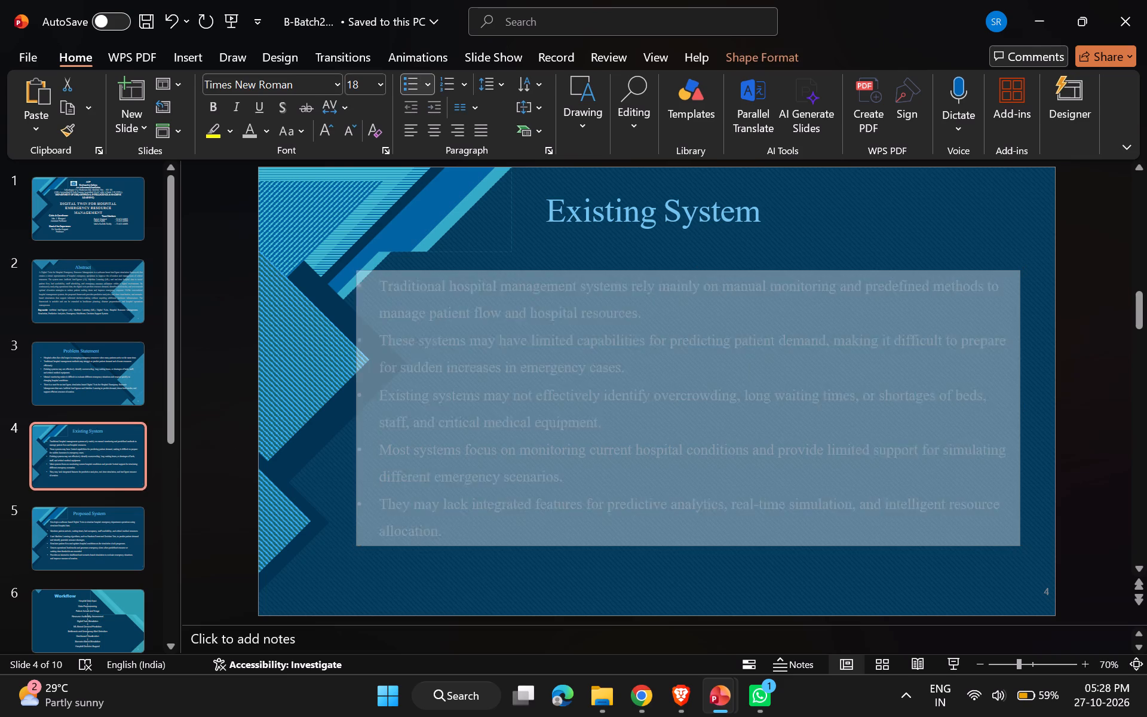
drag(348, 407, 315, 415)
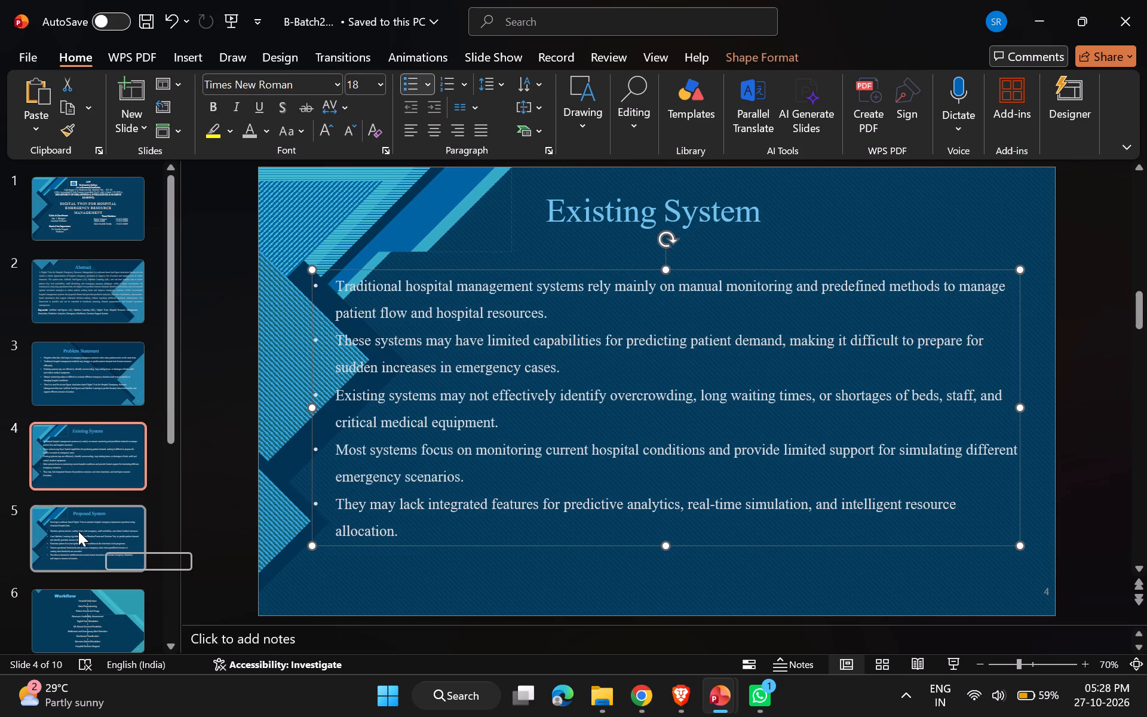
Widen the body text box on the Proposed System slide by extending its left edge outward.
click(72, 278)
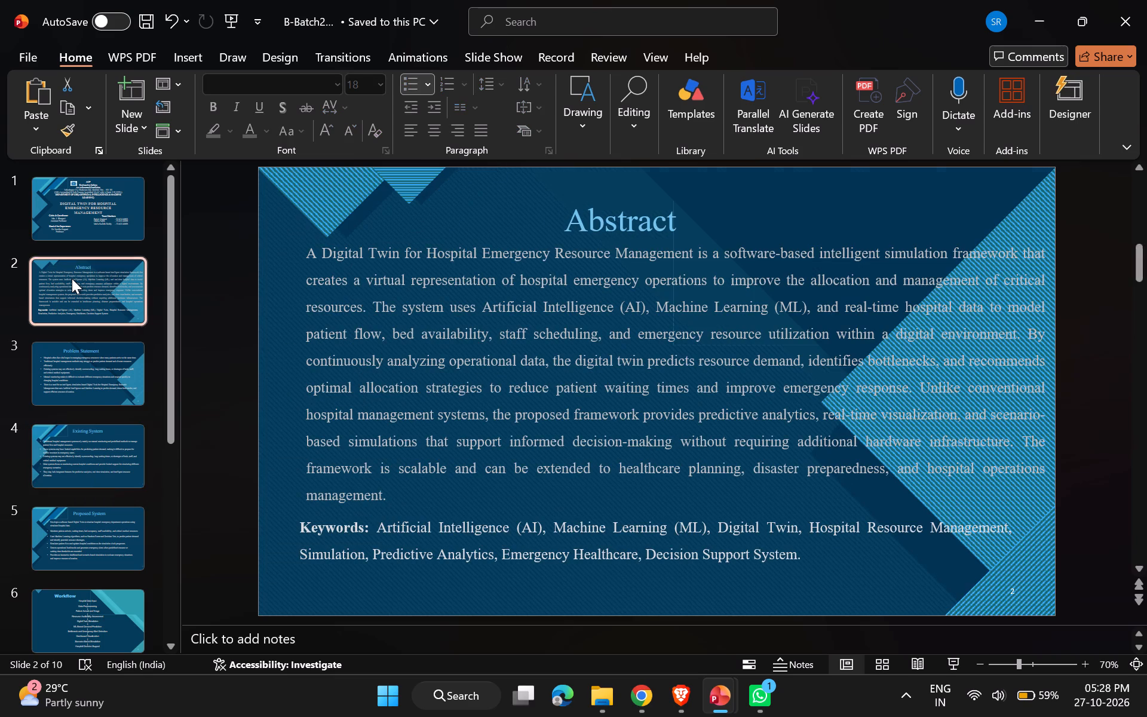
click(90, 346)
click(95, 454)
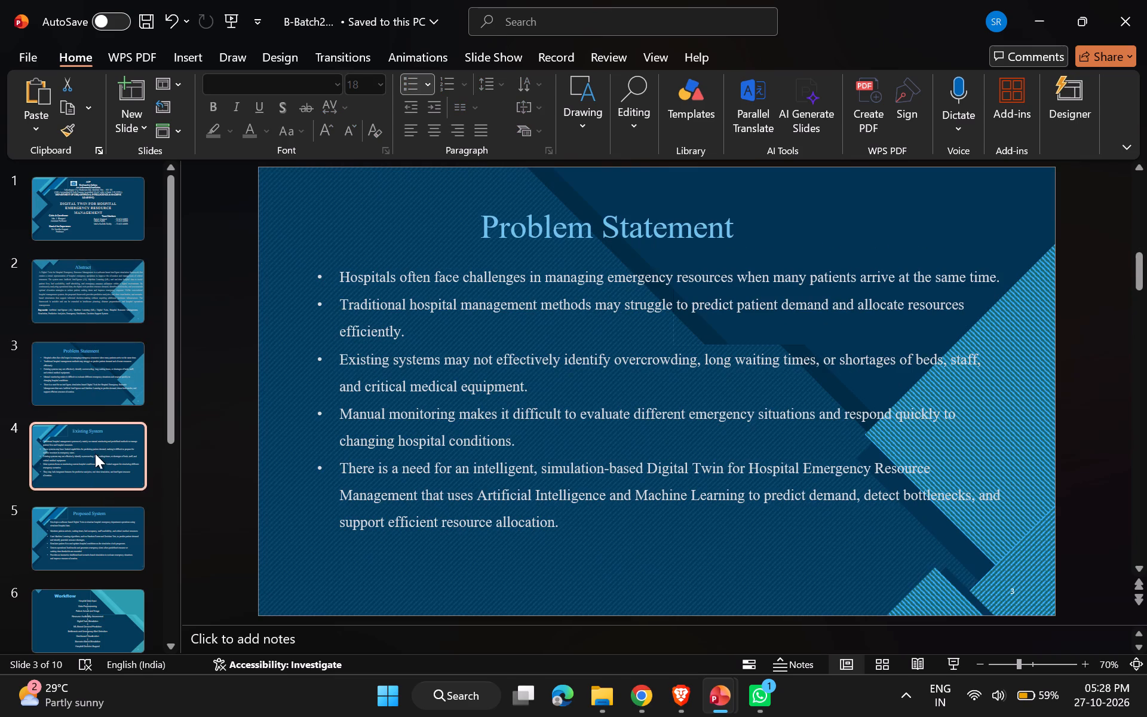
click(95, 522)
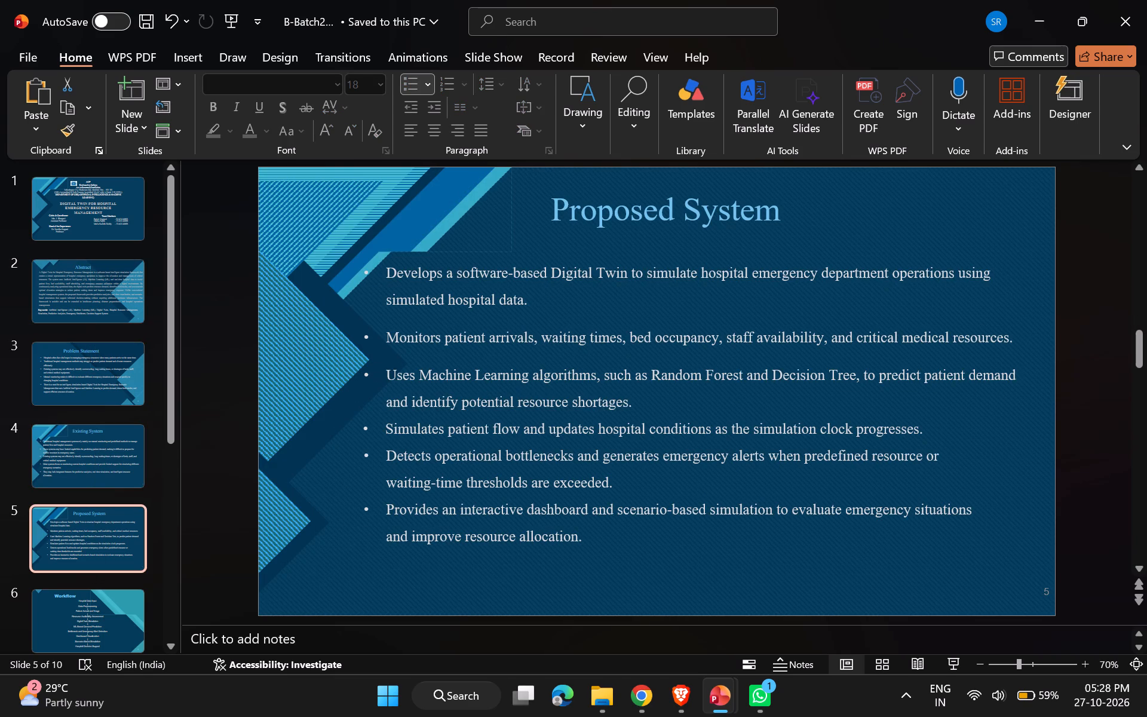
click(443, 348)
drag(362, 402, 305, 412)
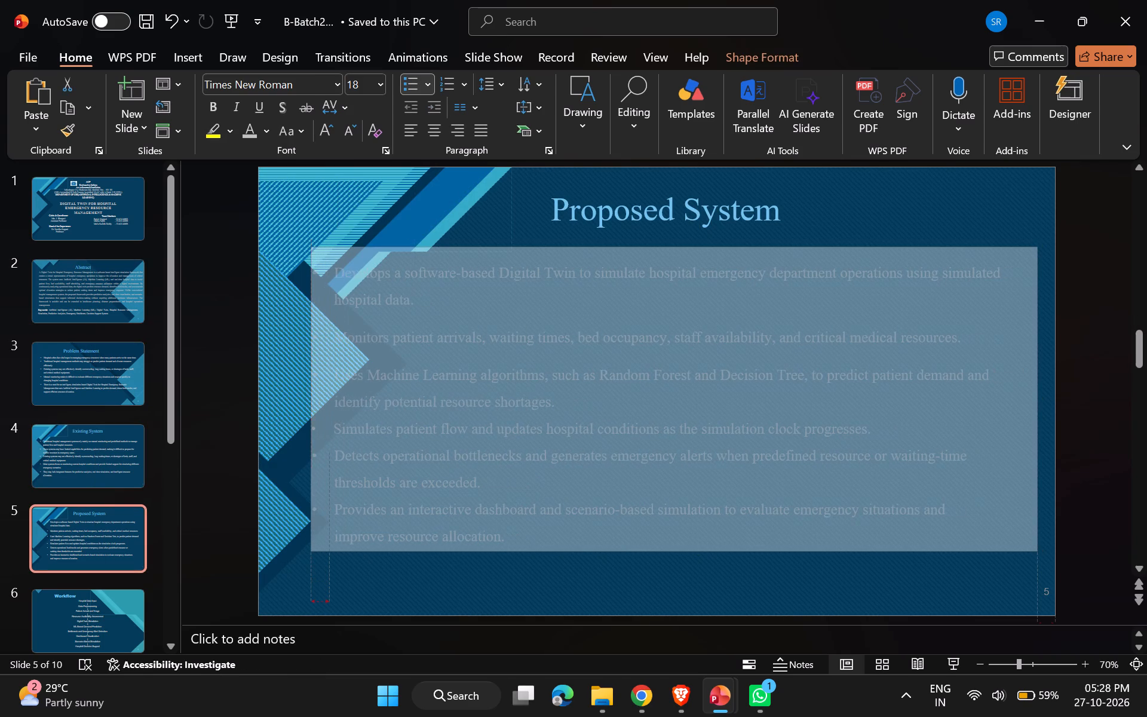
drag(305, 412, 296, 413)
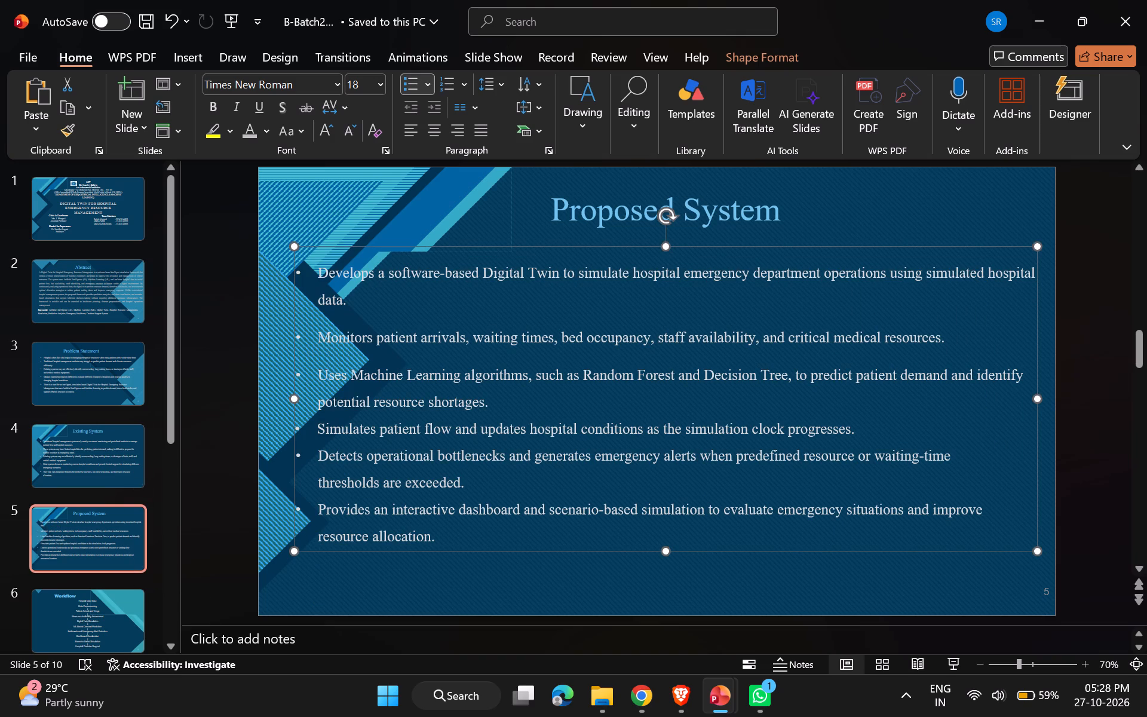
Set the whole flow list on the Workflow slide, from Hospital Data Input to Hospital Decision Support, in Times New Roman.
click(94, 605)
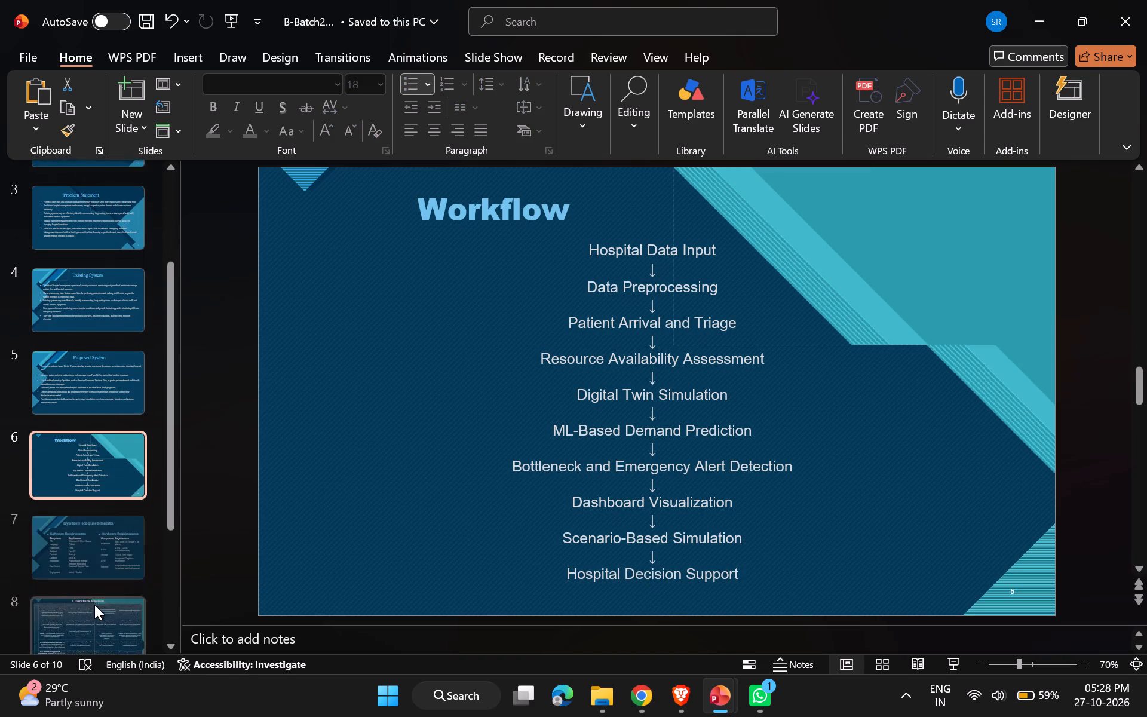
click(720, 580)
drag(759, 565, 603, 229)
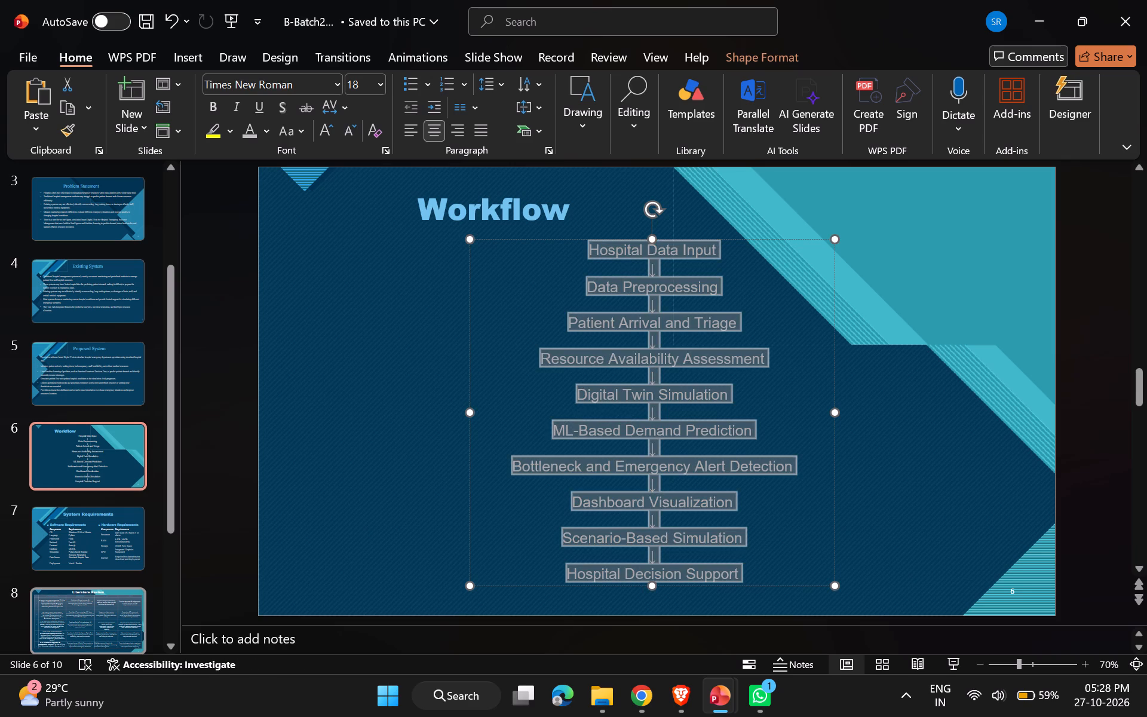
drag(603, 229, 600, 246)
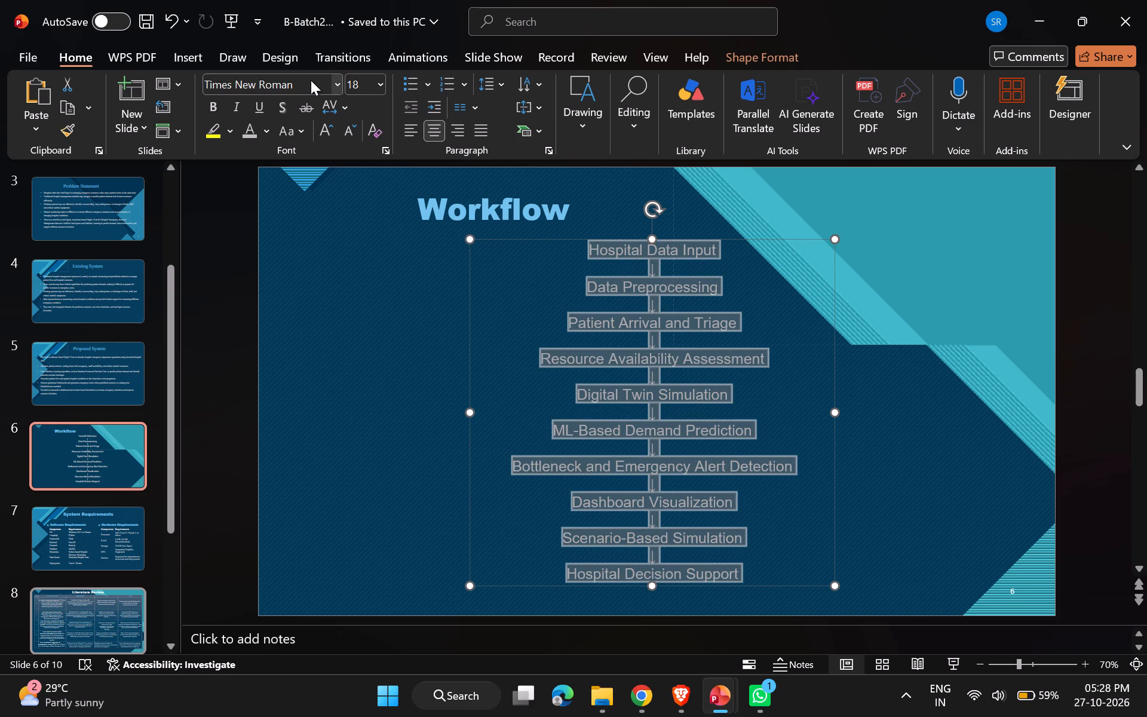
click(311, 80)
key(Return)
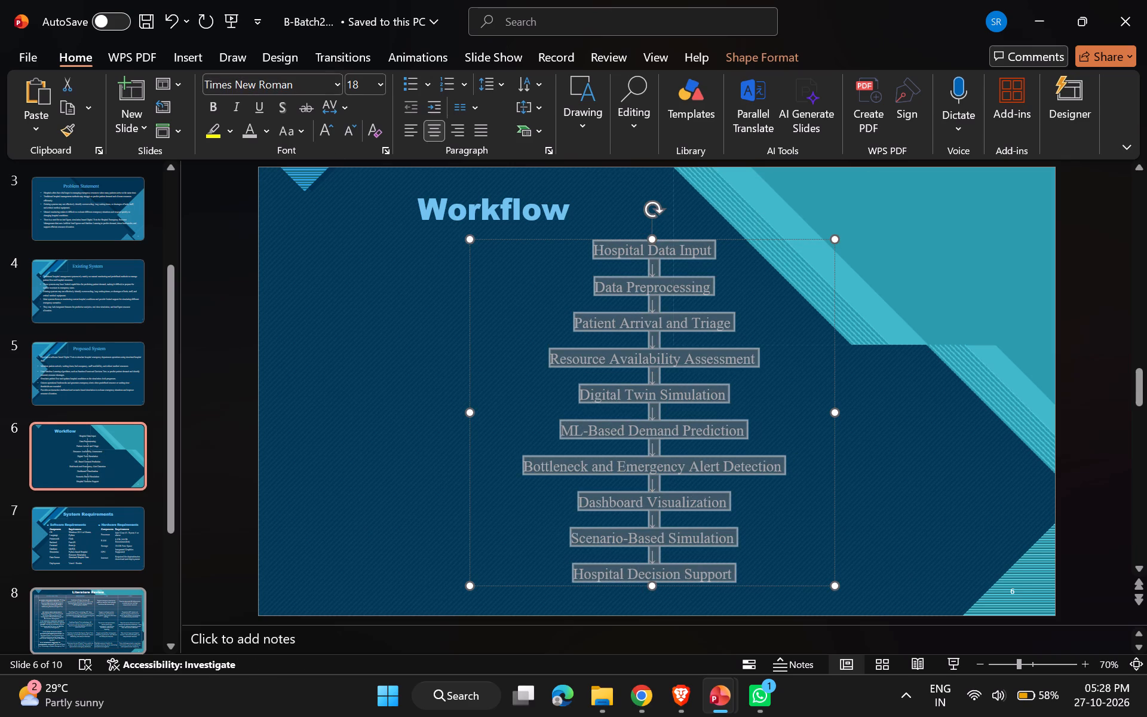
click(332, 381)
Centre-align the Workflow title and widen its text box to the right so it sits above the flow list.
click(416, 201)
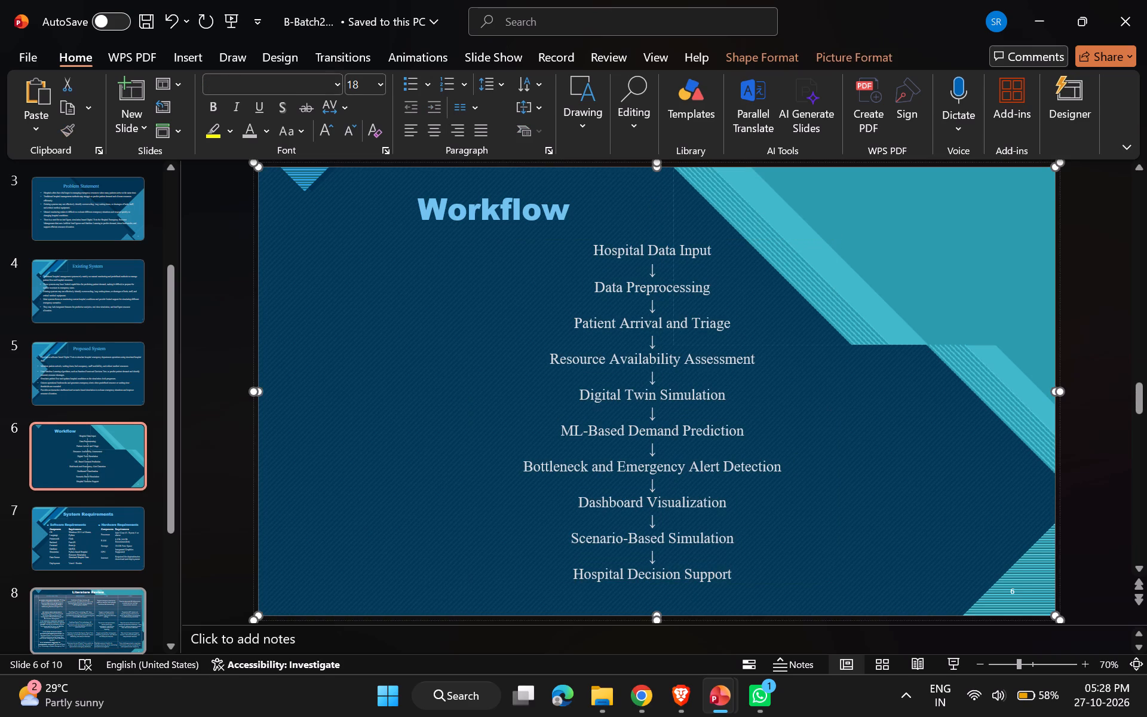
click(490, 206)
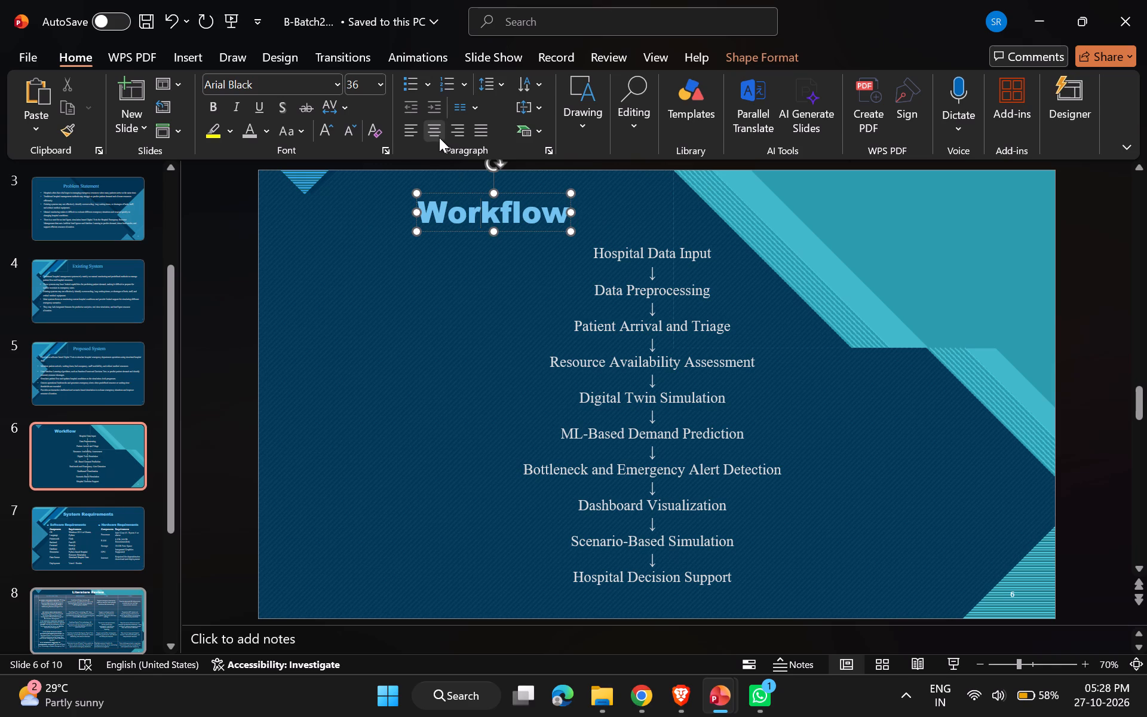
click(439, 137)
click(439, 137)
click(439, 137)
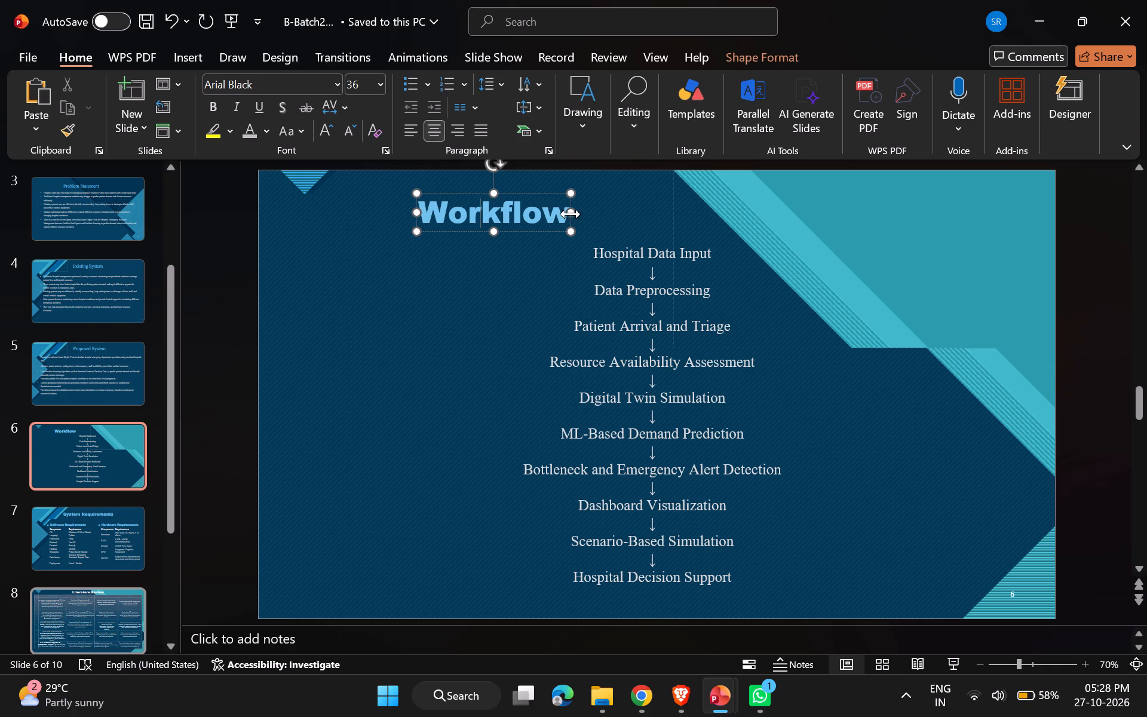
drag(571, 214, 838, 238)
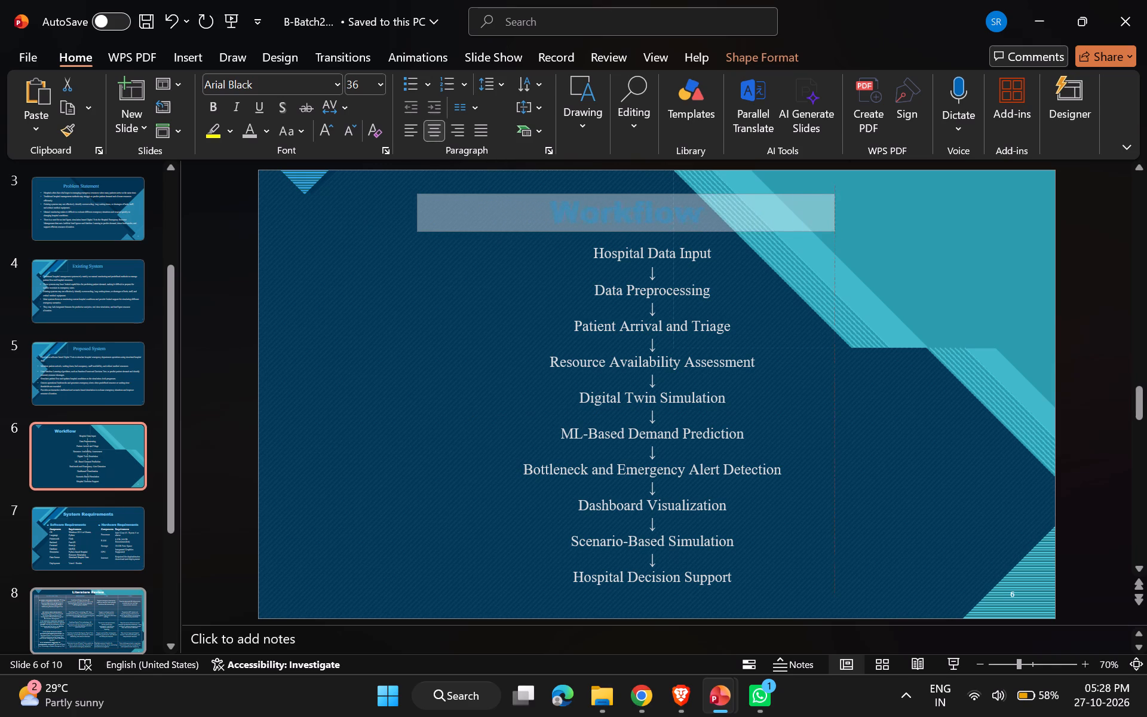
drag(838, 238, 854, 240)
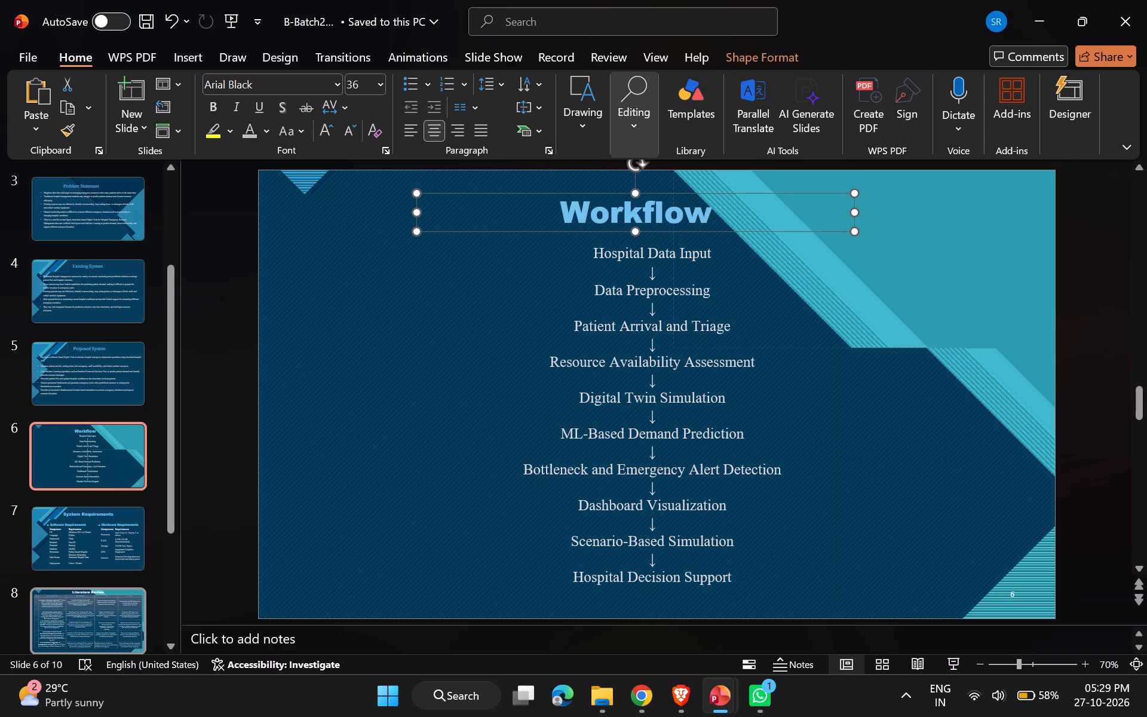
Change the Workflow title's font to Times New Roman.
click(721, 213)
click(672, 218)
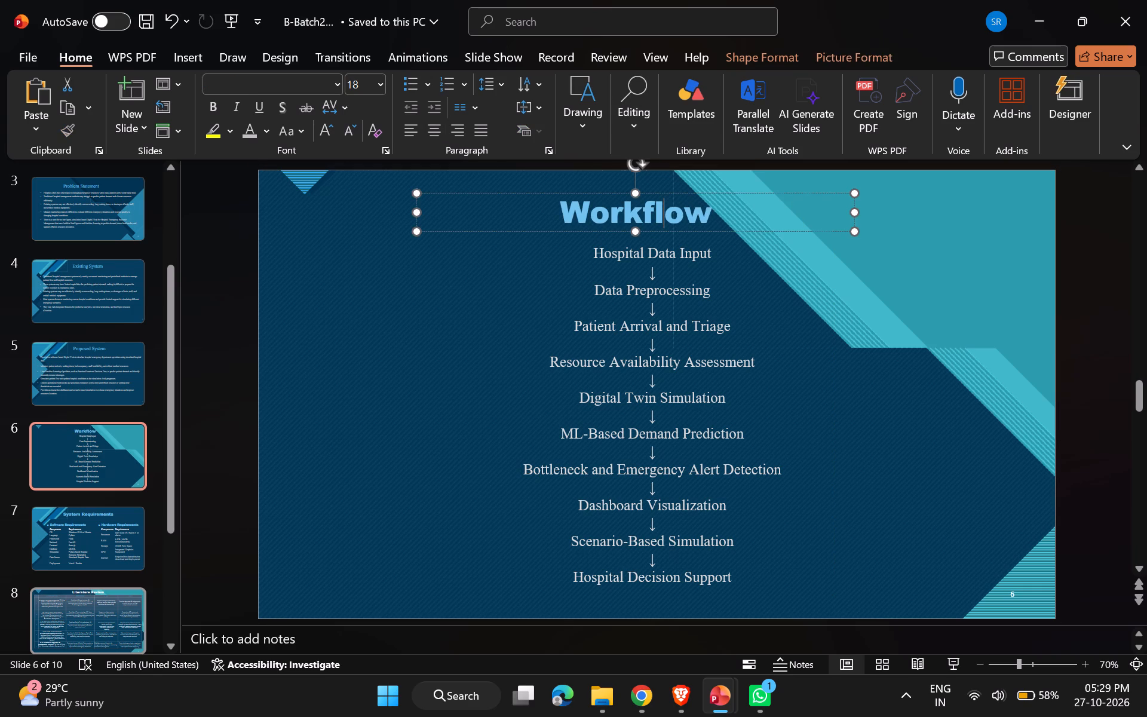
key(ctrl+a)
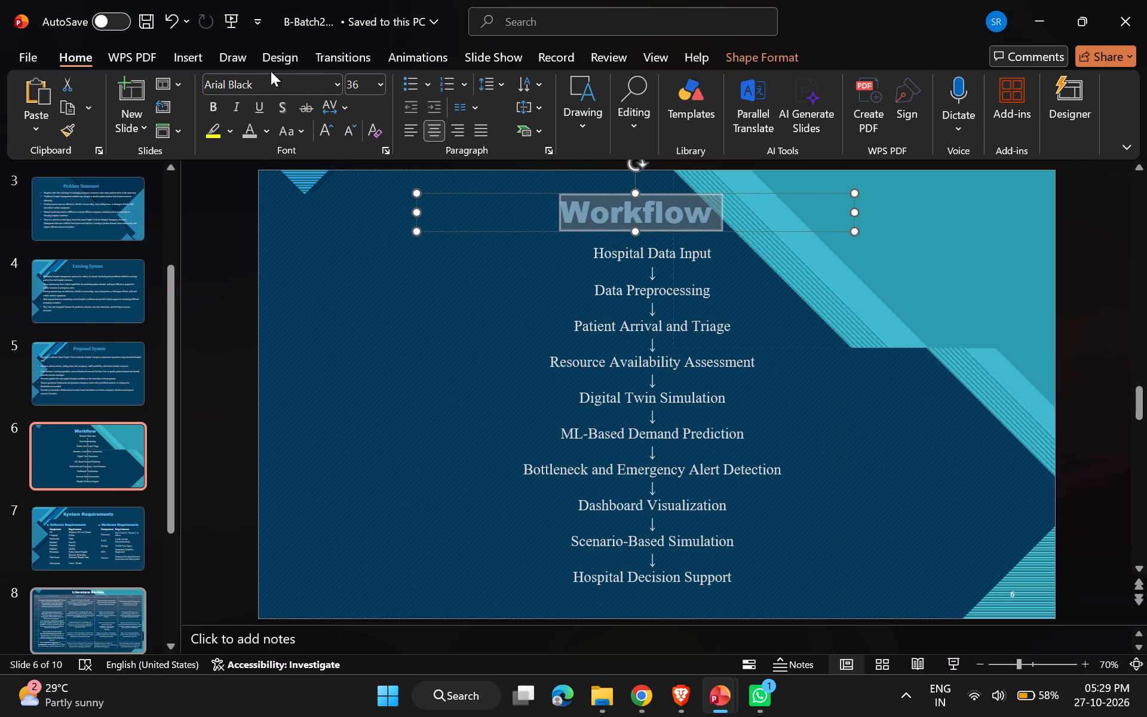
click(300, 79)
text(ti)
key(Return)
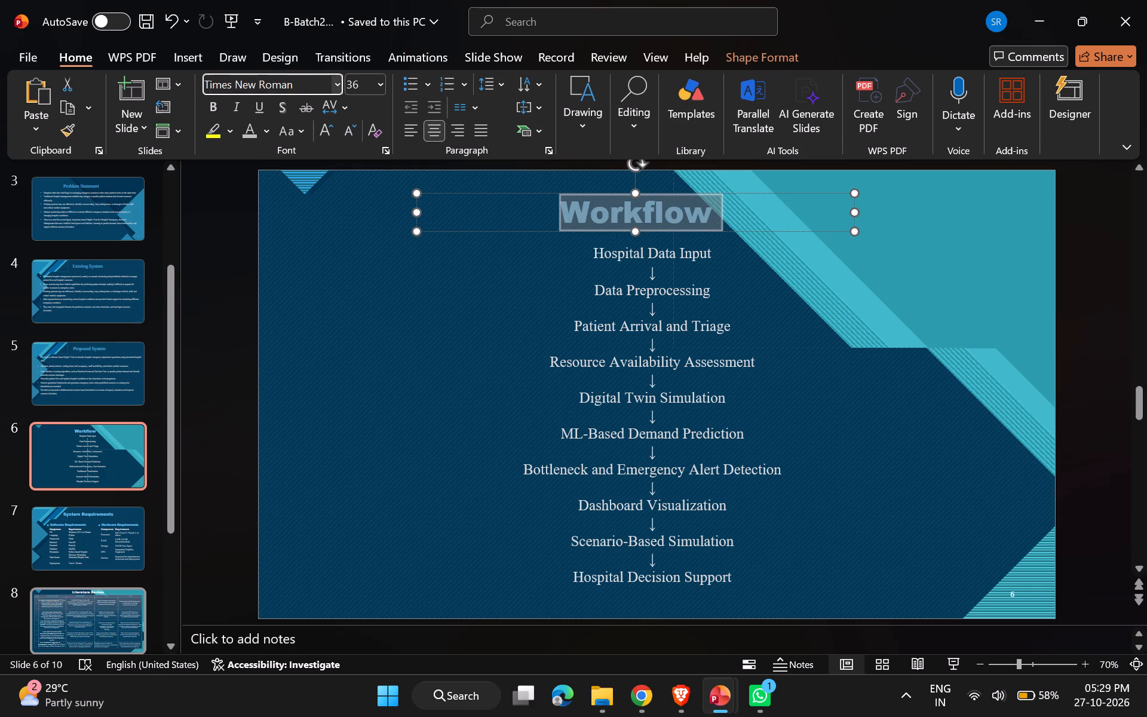
click(415, 473)
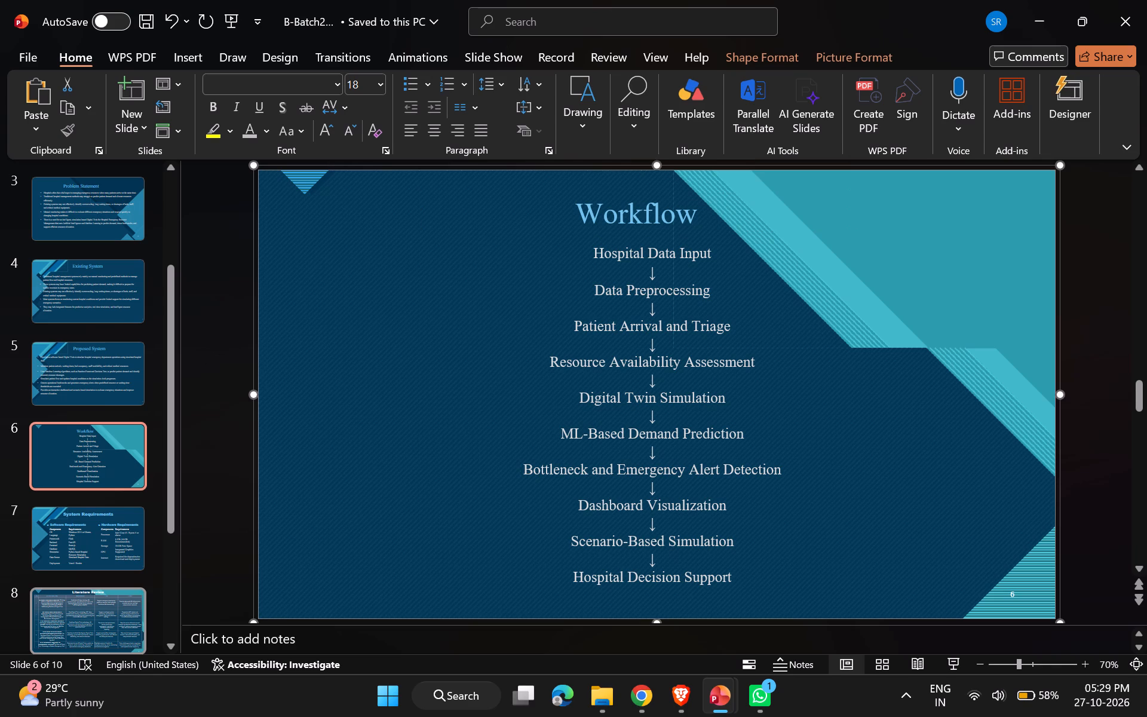
Extend the Workflow title box slightly further right to line the title up with the centre of the list.
click(606, 218)
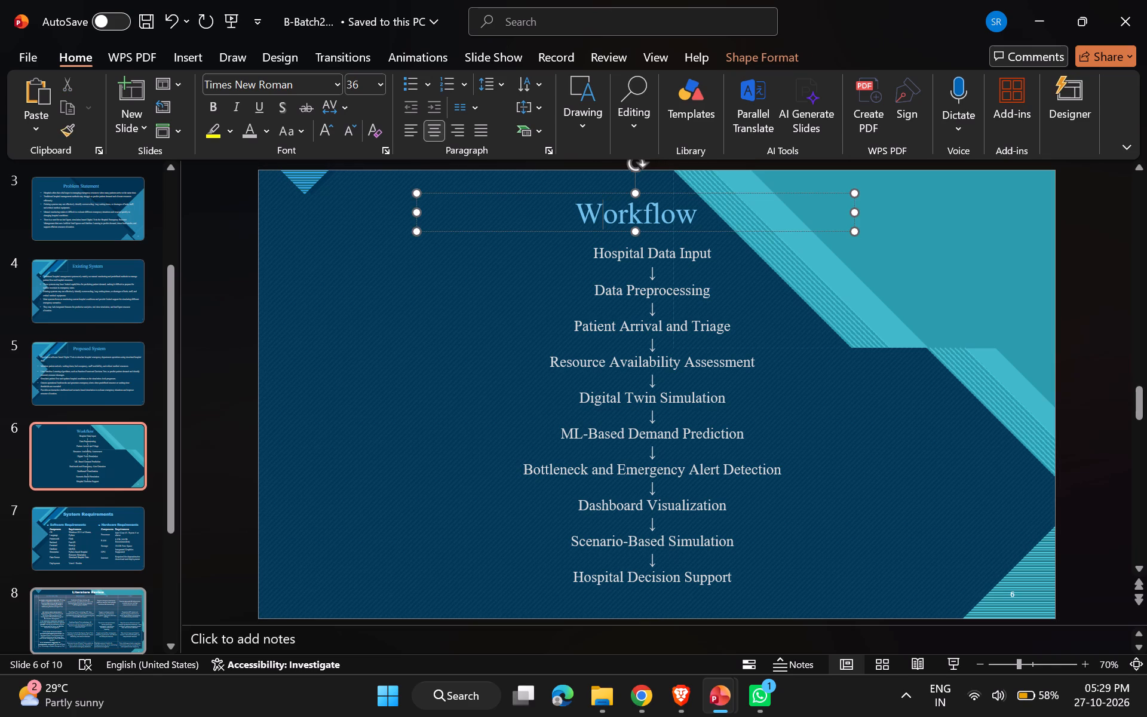
drag(855, 214, 875, 216)
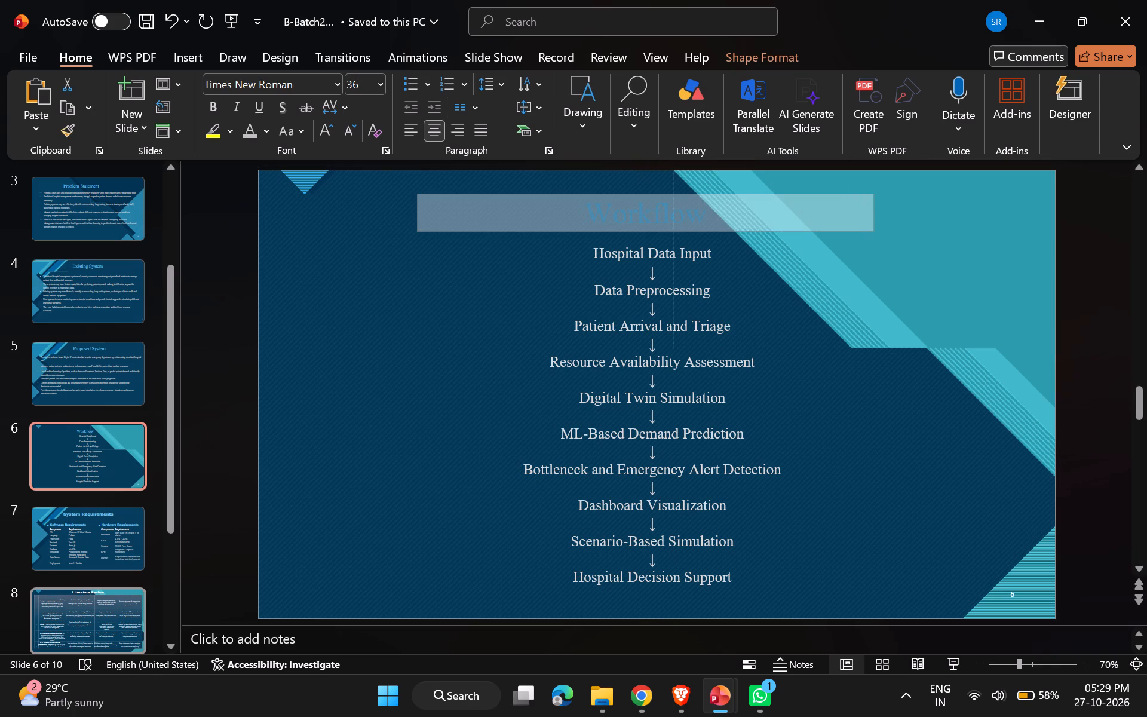
drag(875, 216, 879, 216)
click(879, 379)
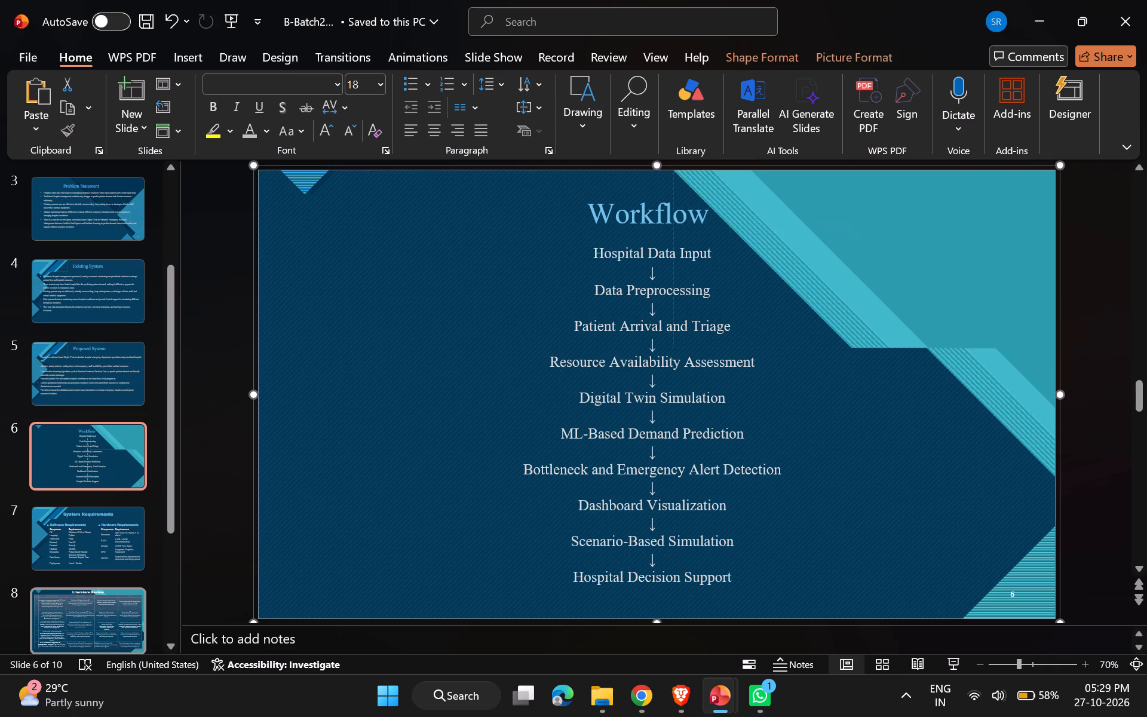
Change the main title on the System Requirements slide to Times New Roman.
click(85, 376)
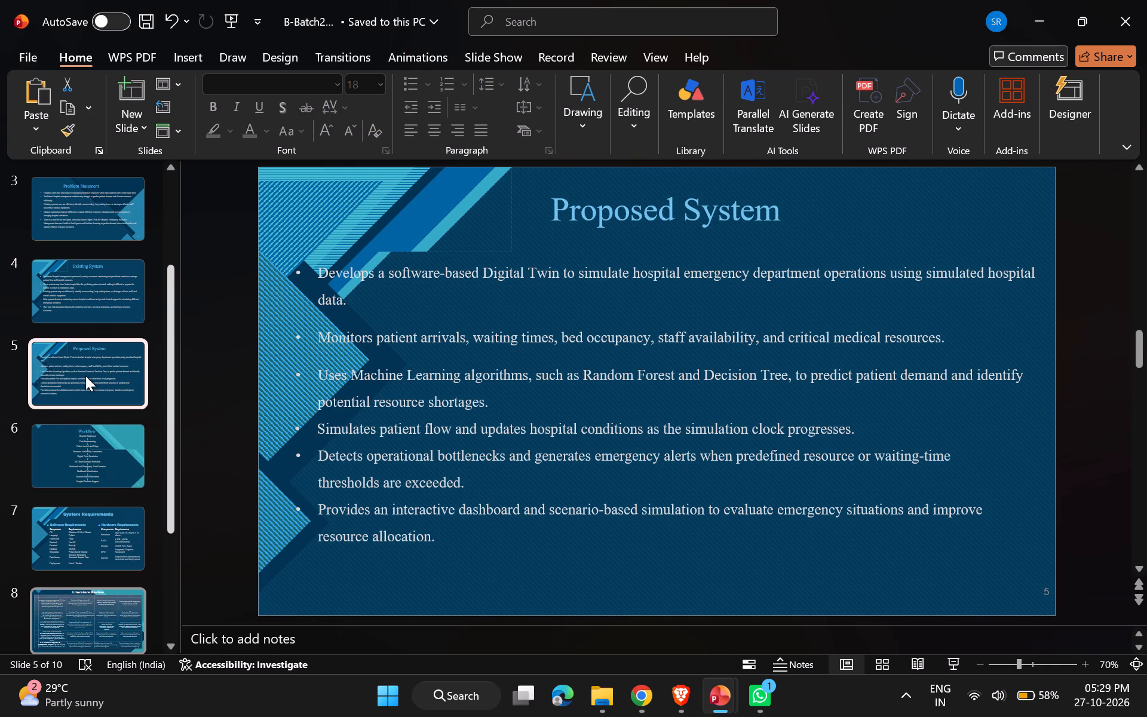
click(98, 528)
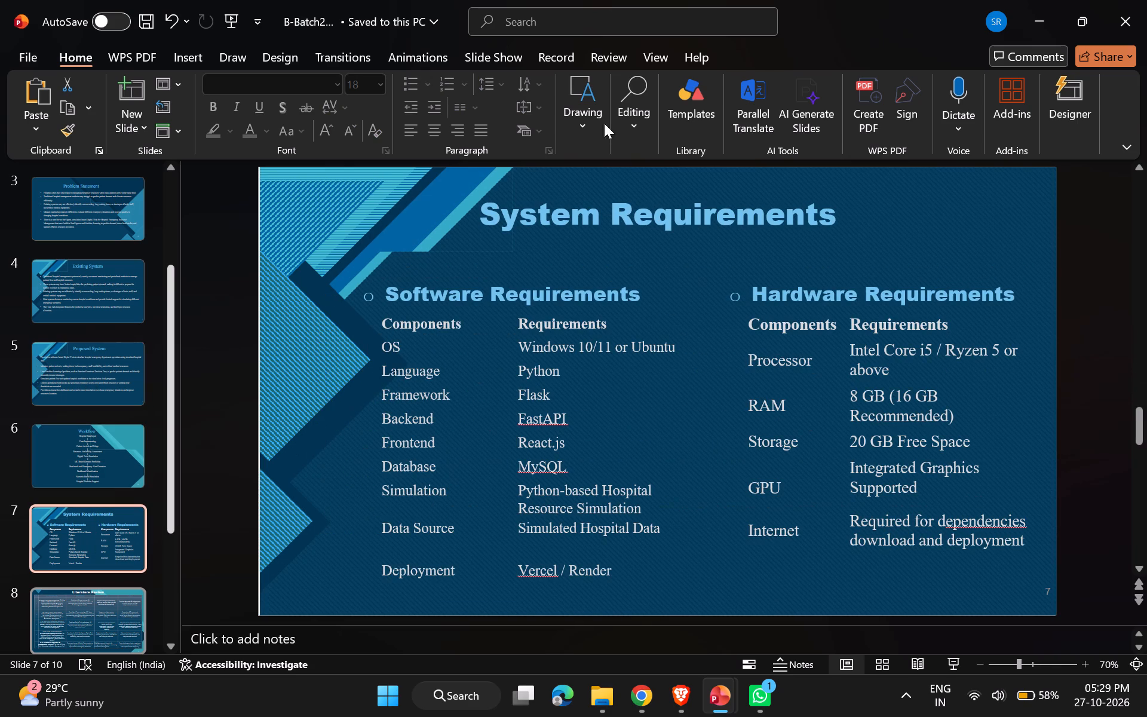
click(553, 193)
click(567, 223)
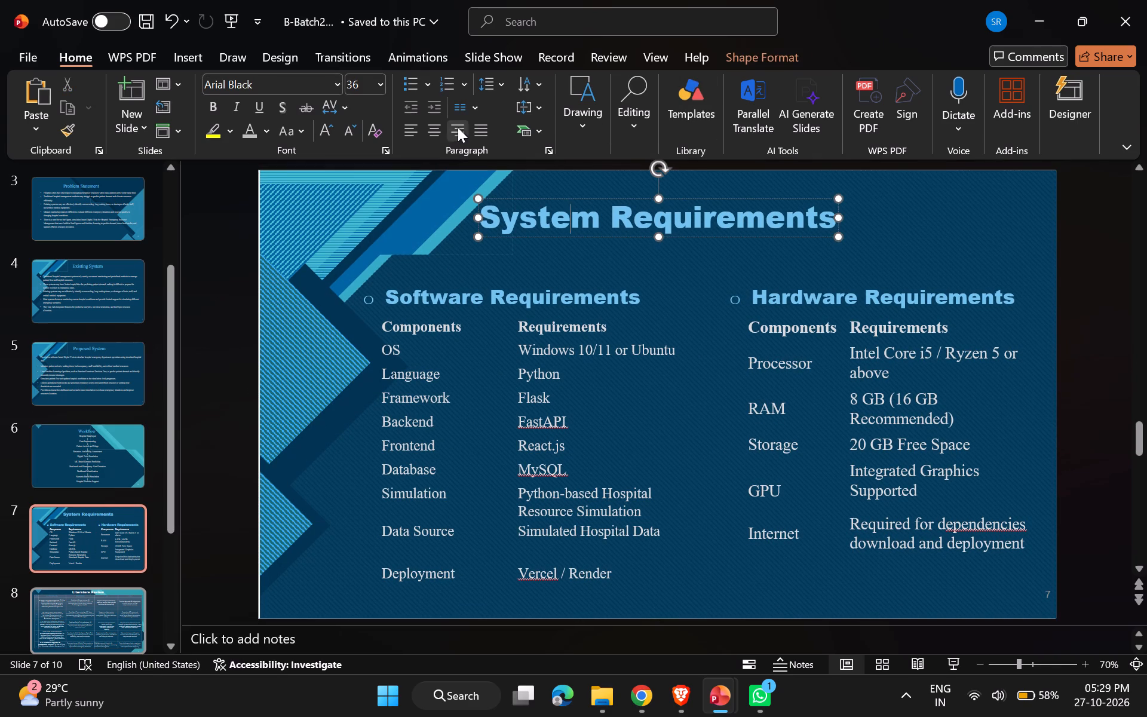
key(ctrl+a)
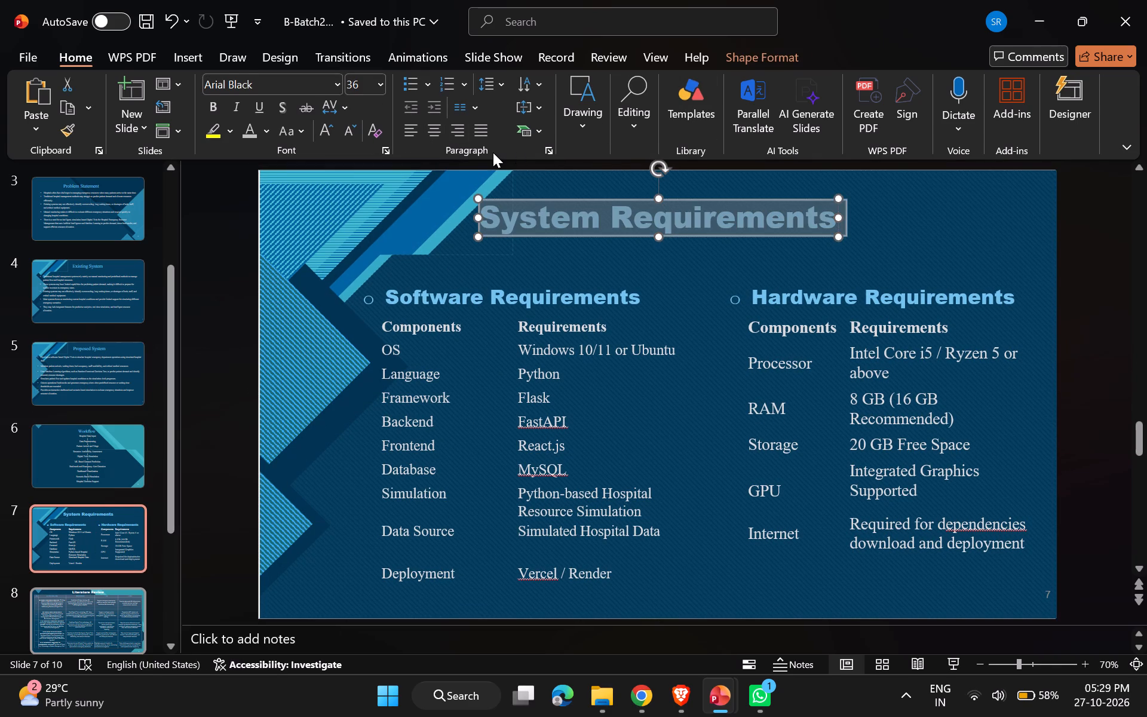
click(257, 82)
text(ti)
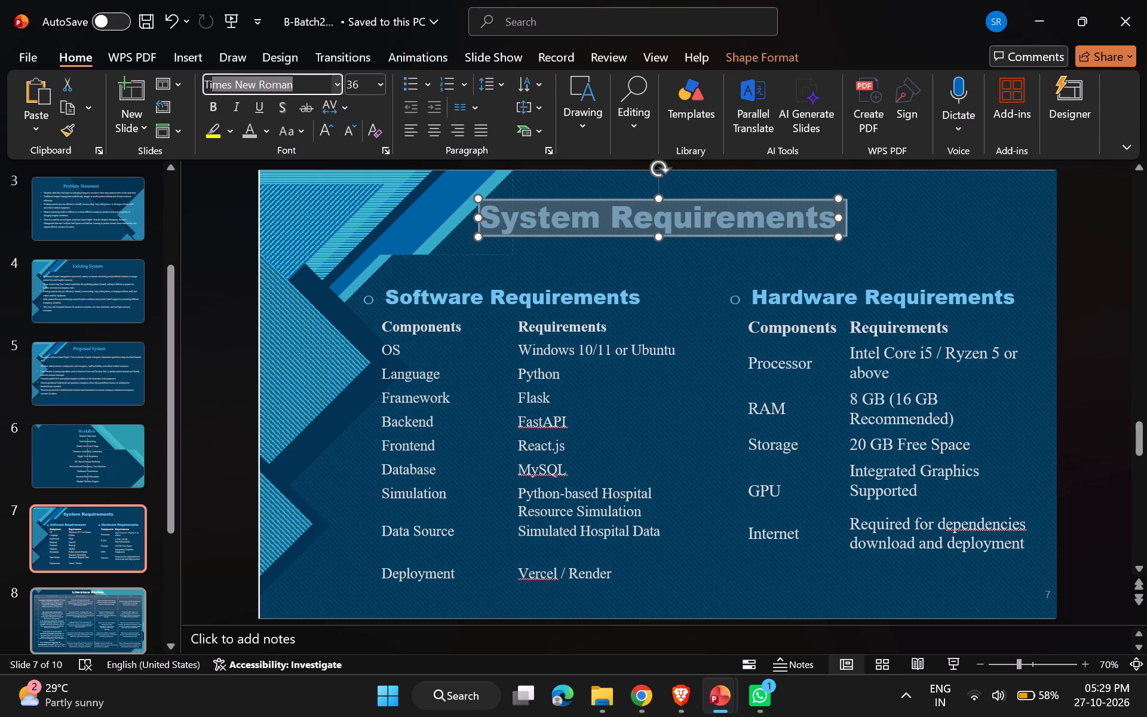
key(Return)
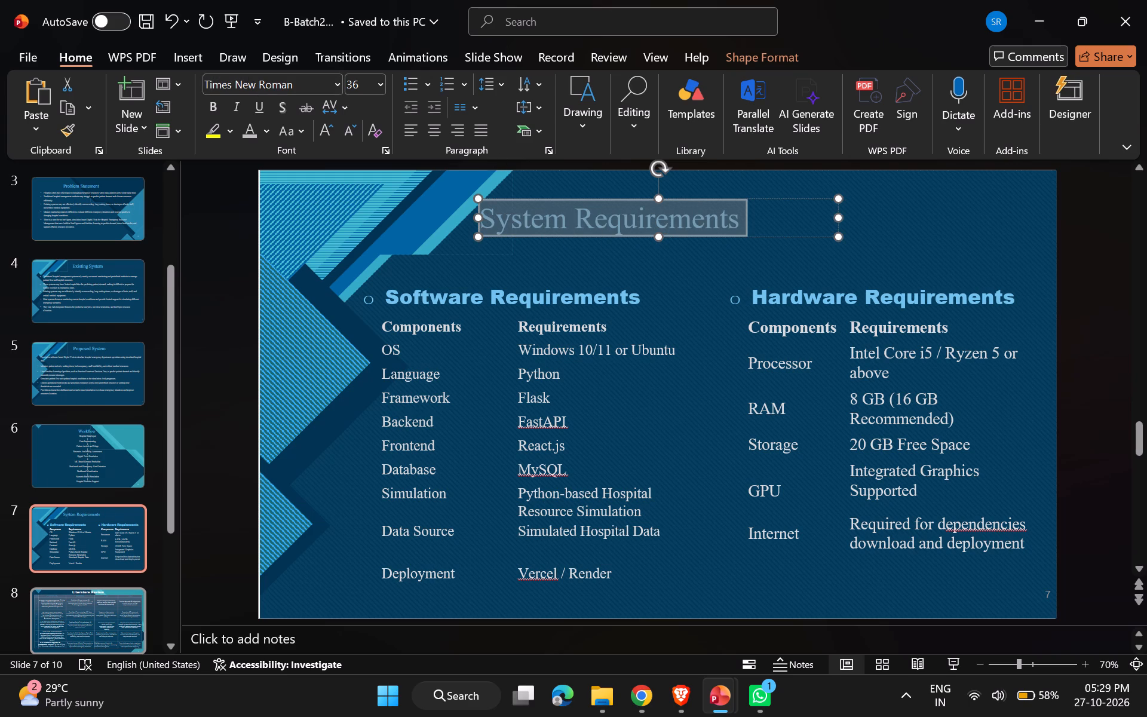
Widen the System Requirements title box to the right and shift its text inward with six leading spaces.
drag(838, 221, 879, 226)
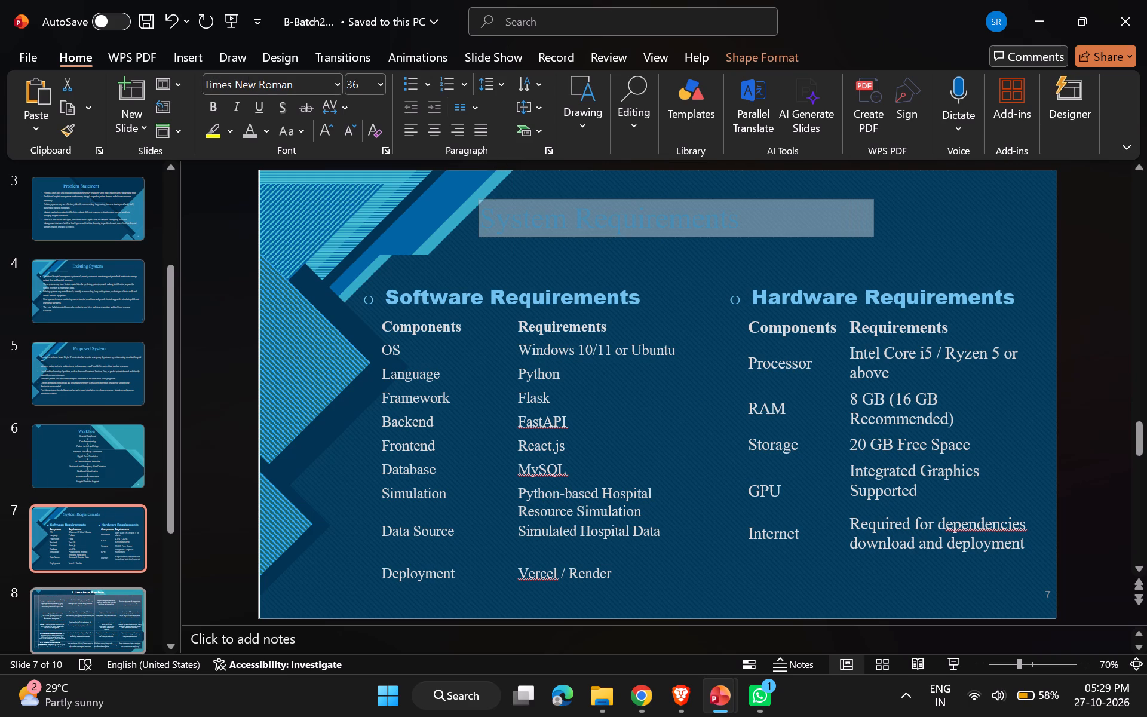
drag(879, 226, 882, 226)
click(489, 219)
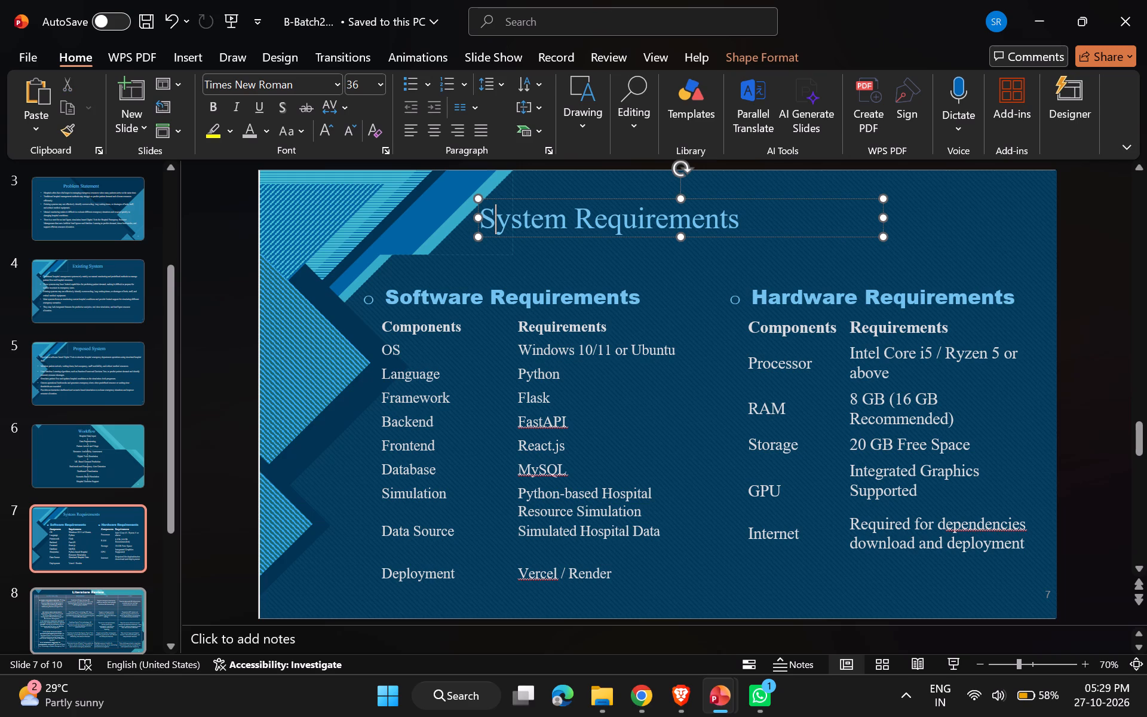
key(Left)
key(space)
key(space)
key(space)
key(space)
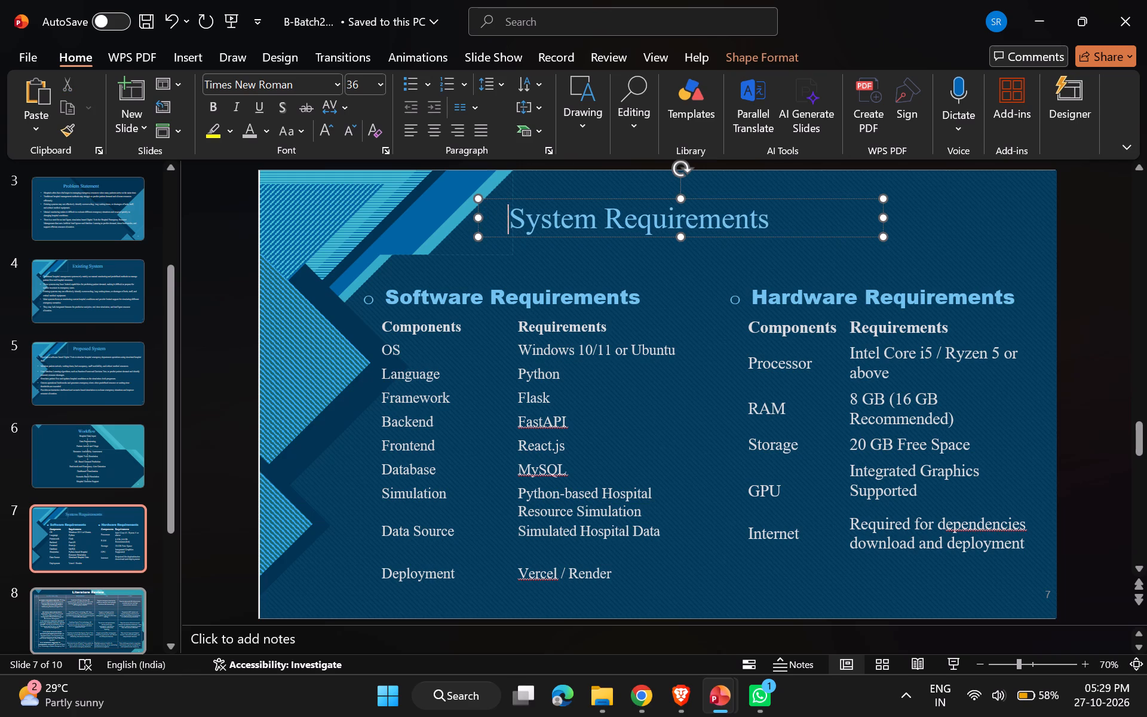
key(space)
key(space)
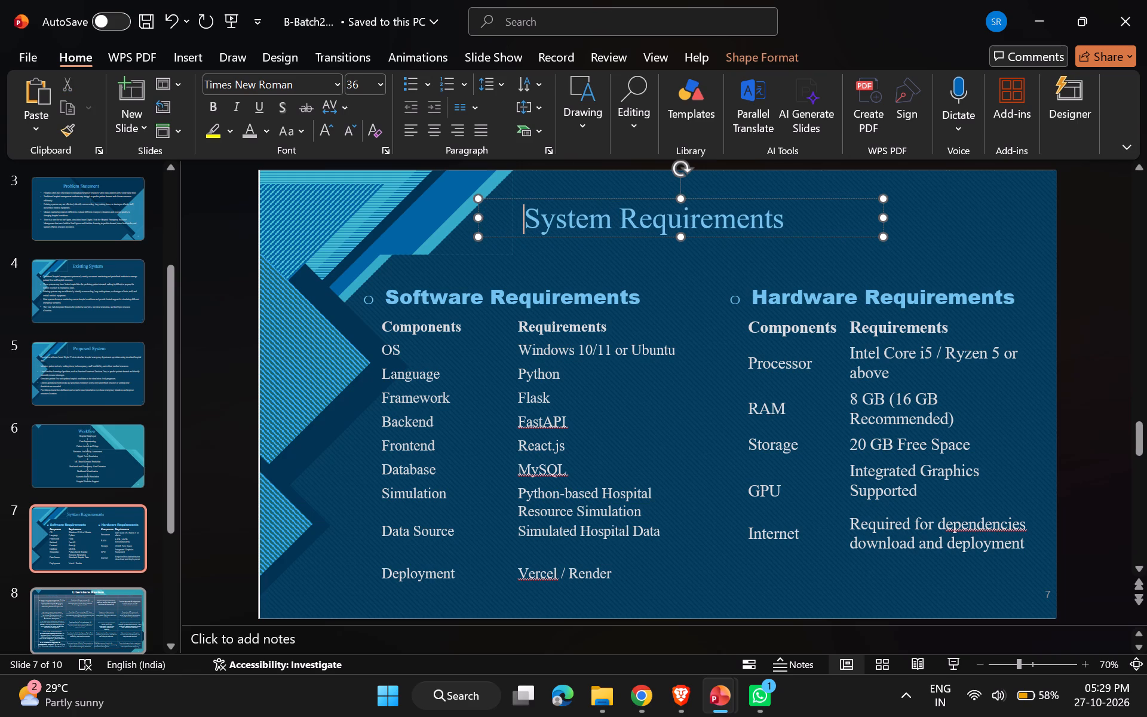
Delete the extra spacing before the row 3 Pros text in the first Literature Review slide's table.
click(93, 603)
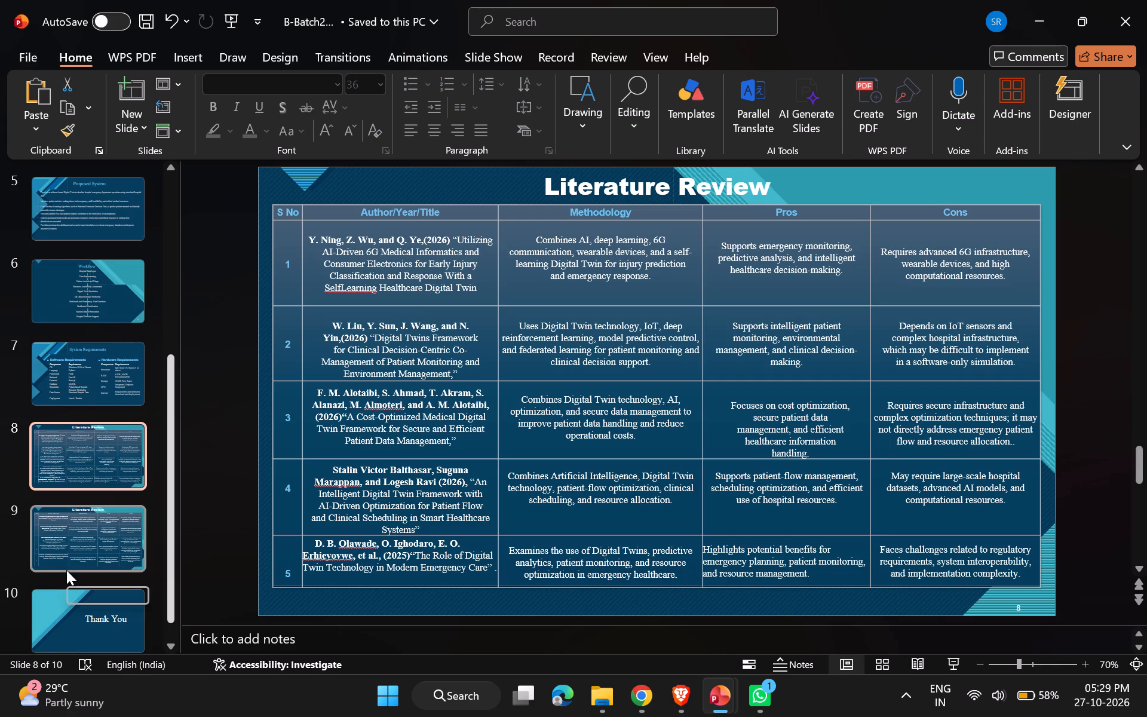
click(728, 410)
key(BackSpace)
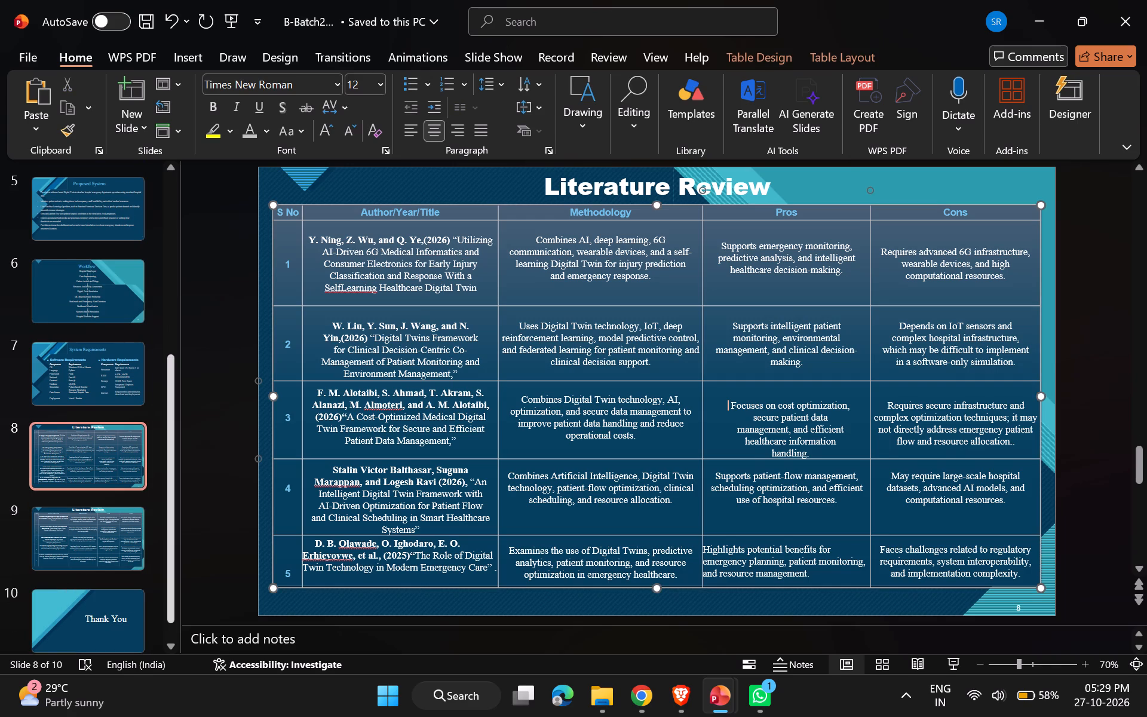
key(BackSpace)
key(BackSpace)
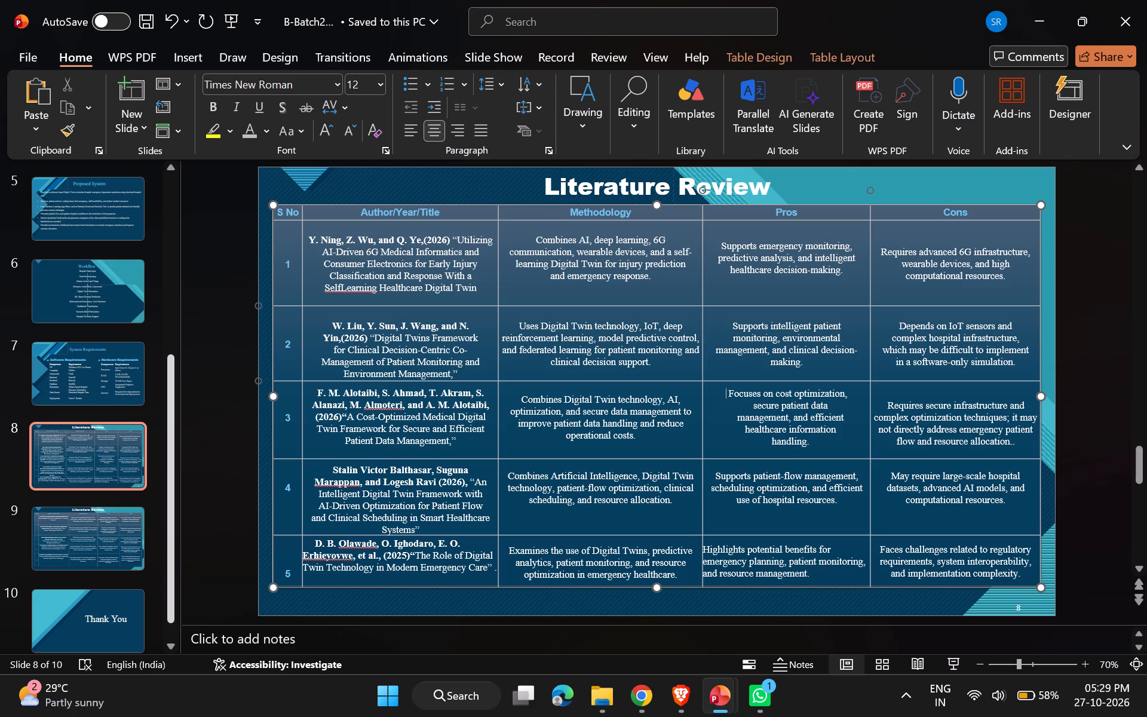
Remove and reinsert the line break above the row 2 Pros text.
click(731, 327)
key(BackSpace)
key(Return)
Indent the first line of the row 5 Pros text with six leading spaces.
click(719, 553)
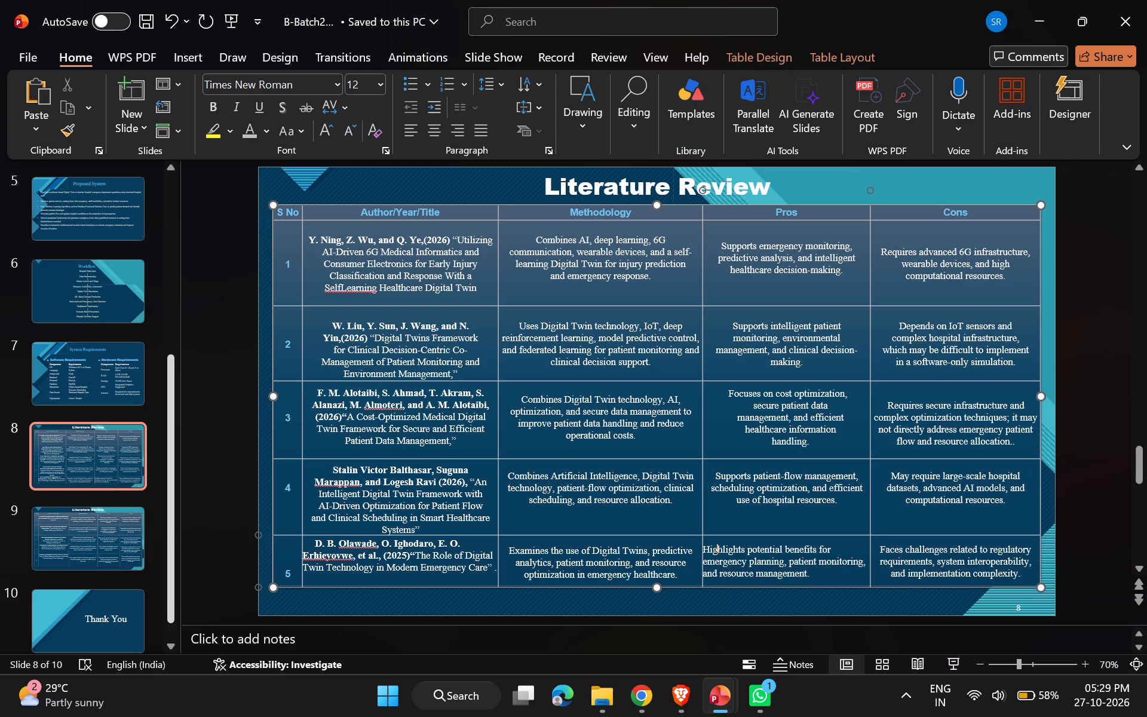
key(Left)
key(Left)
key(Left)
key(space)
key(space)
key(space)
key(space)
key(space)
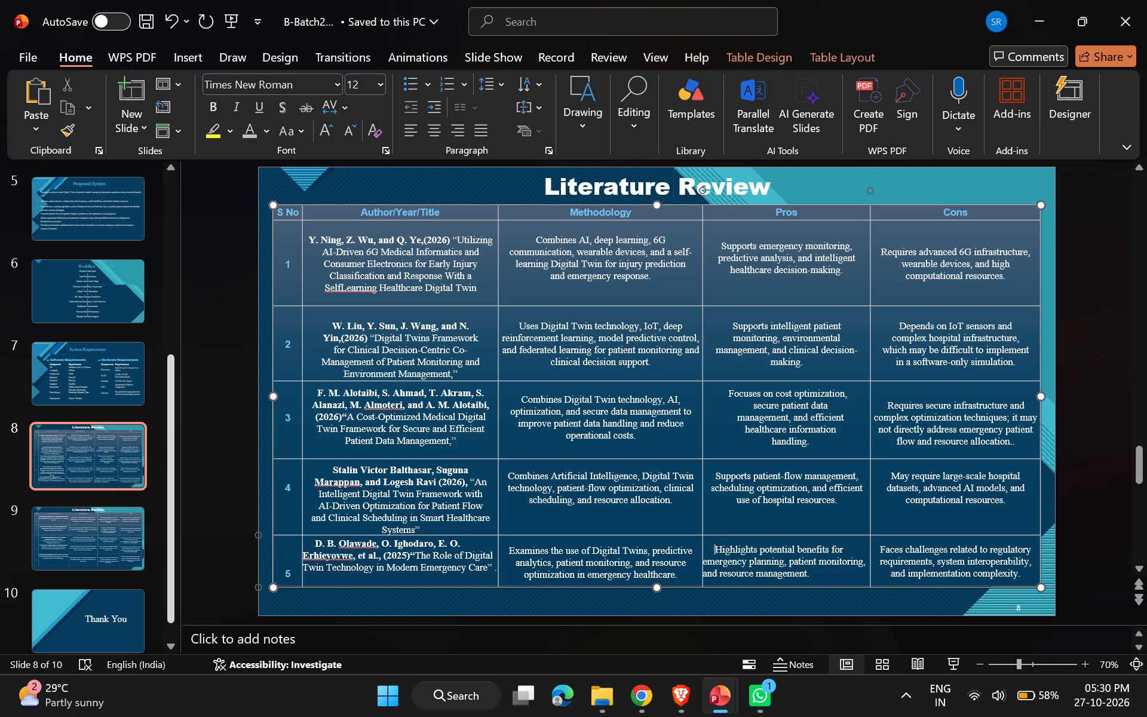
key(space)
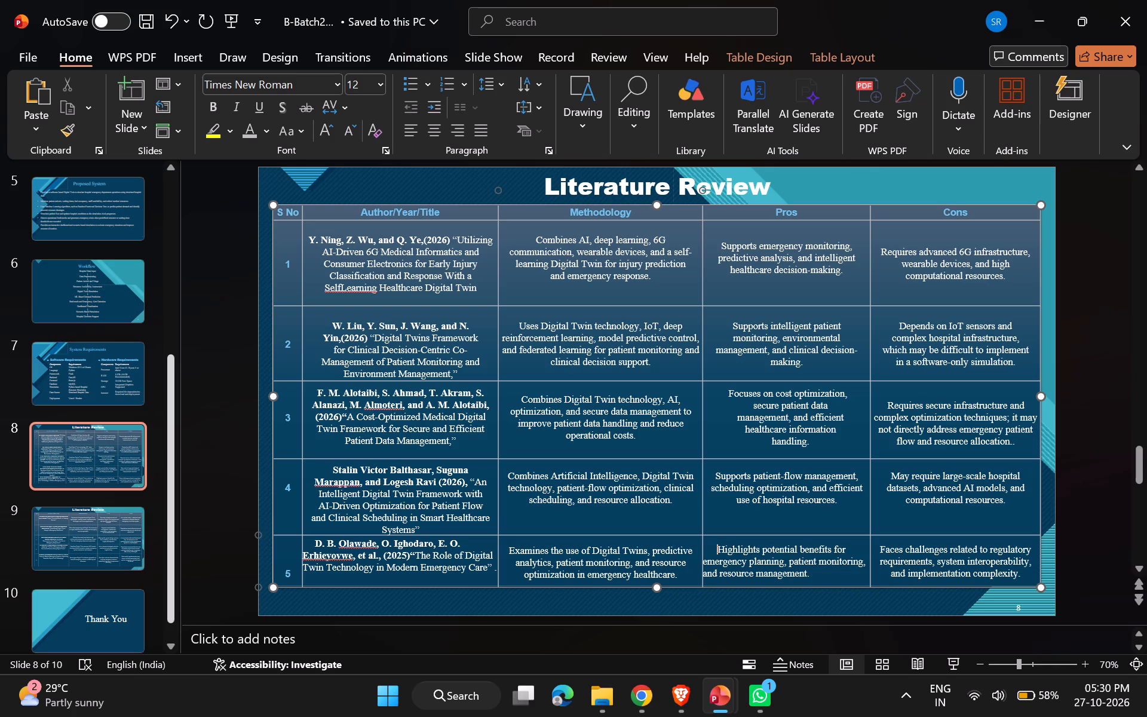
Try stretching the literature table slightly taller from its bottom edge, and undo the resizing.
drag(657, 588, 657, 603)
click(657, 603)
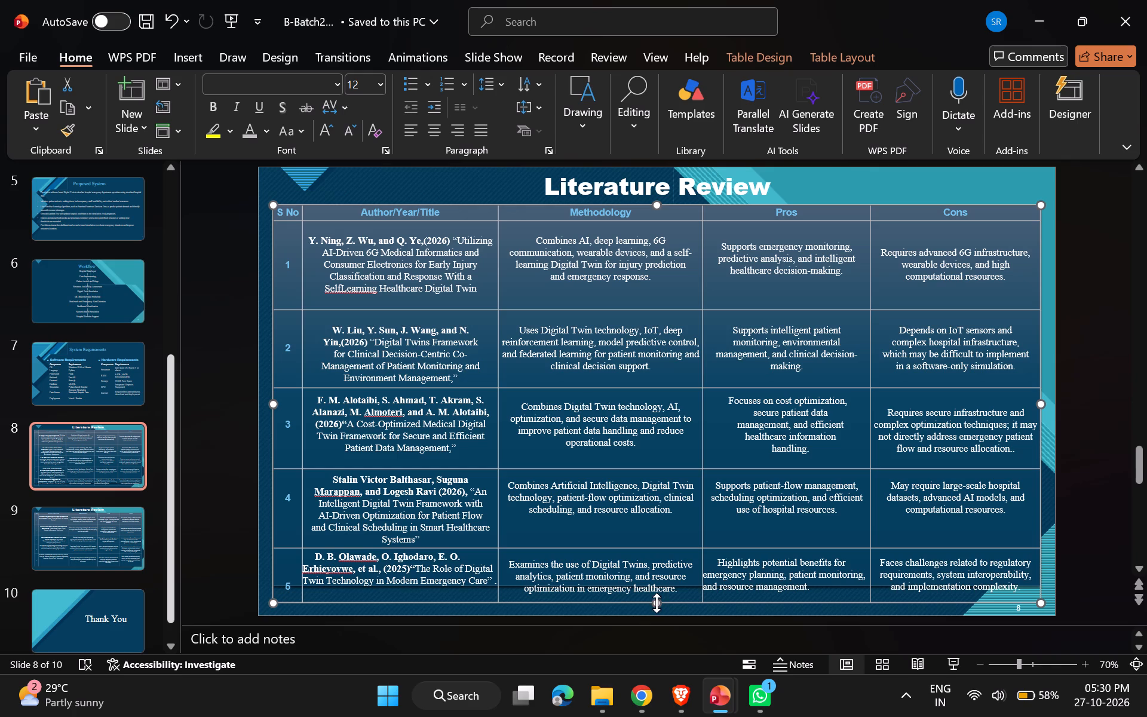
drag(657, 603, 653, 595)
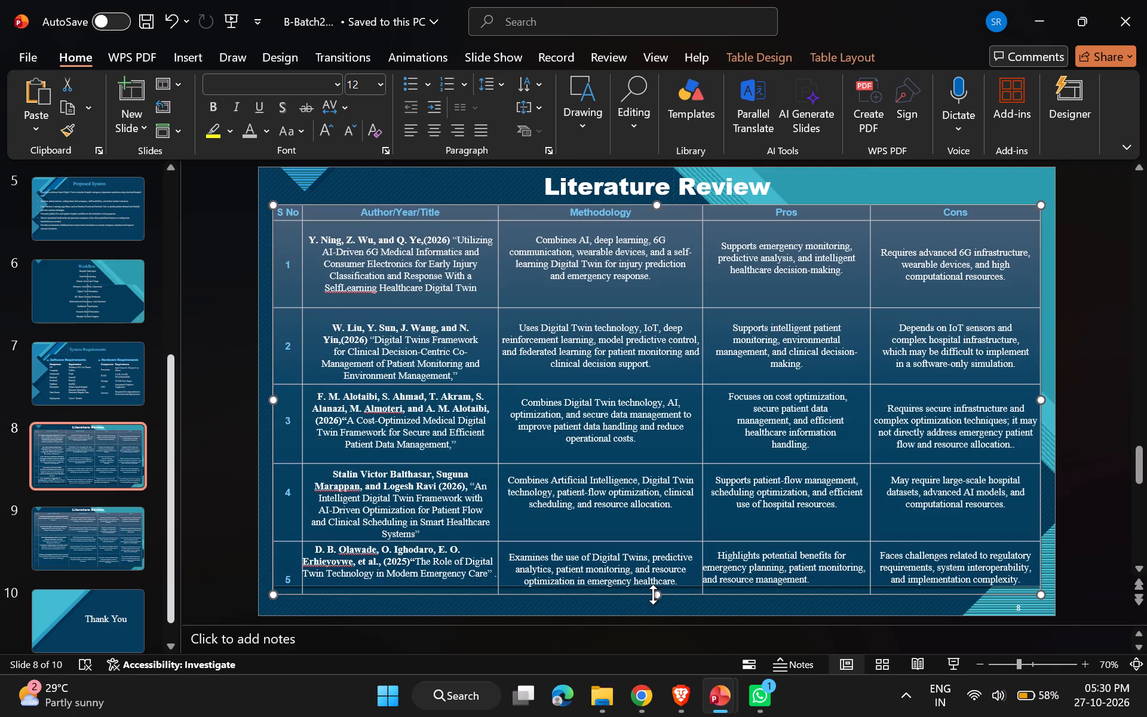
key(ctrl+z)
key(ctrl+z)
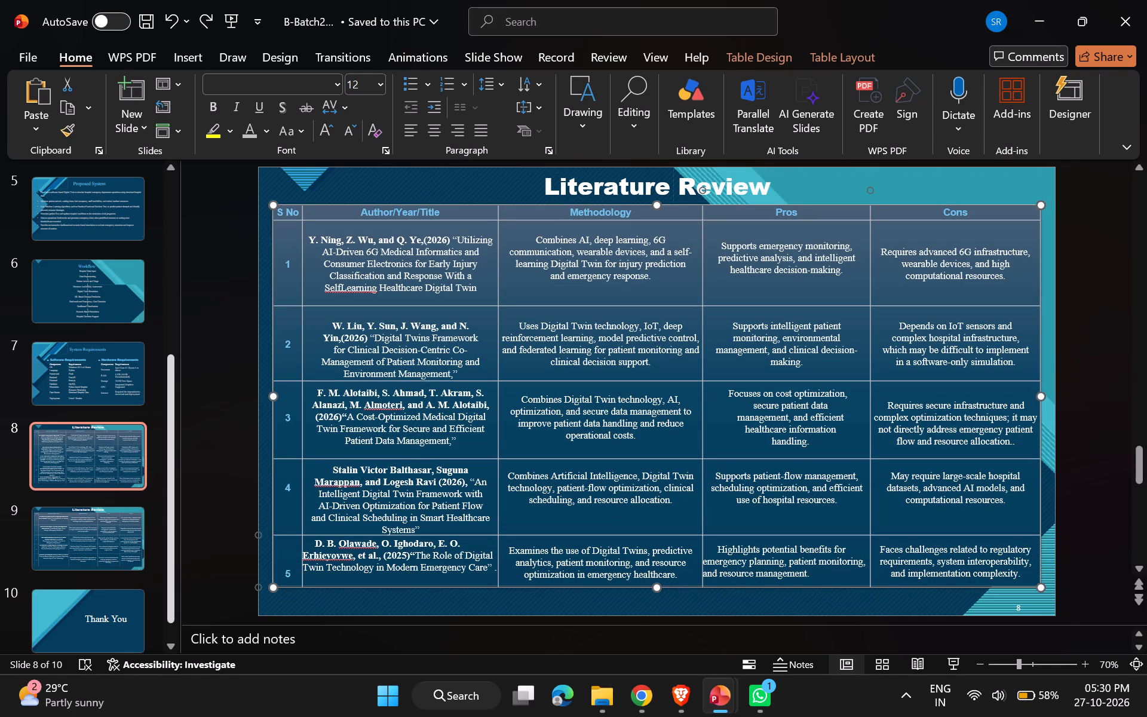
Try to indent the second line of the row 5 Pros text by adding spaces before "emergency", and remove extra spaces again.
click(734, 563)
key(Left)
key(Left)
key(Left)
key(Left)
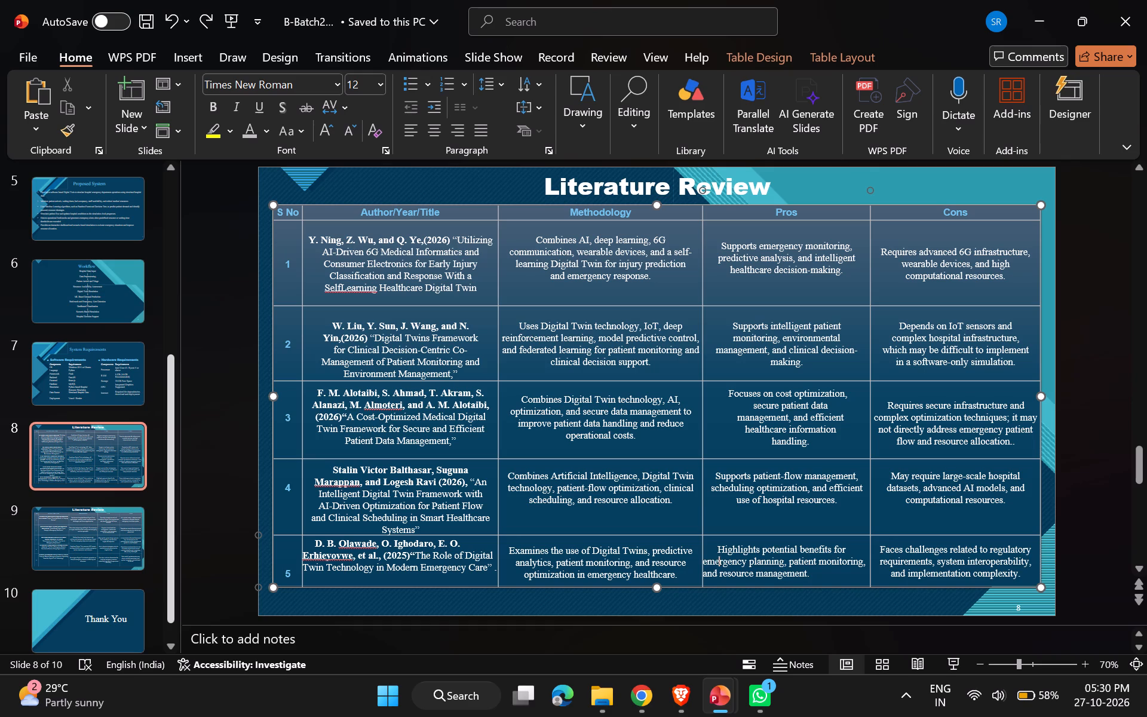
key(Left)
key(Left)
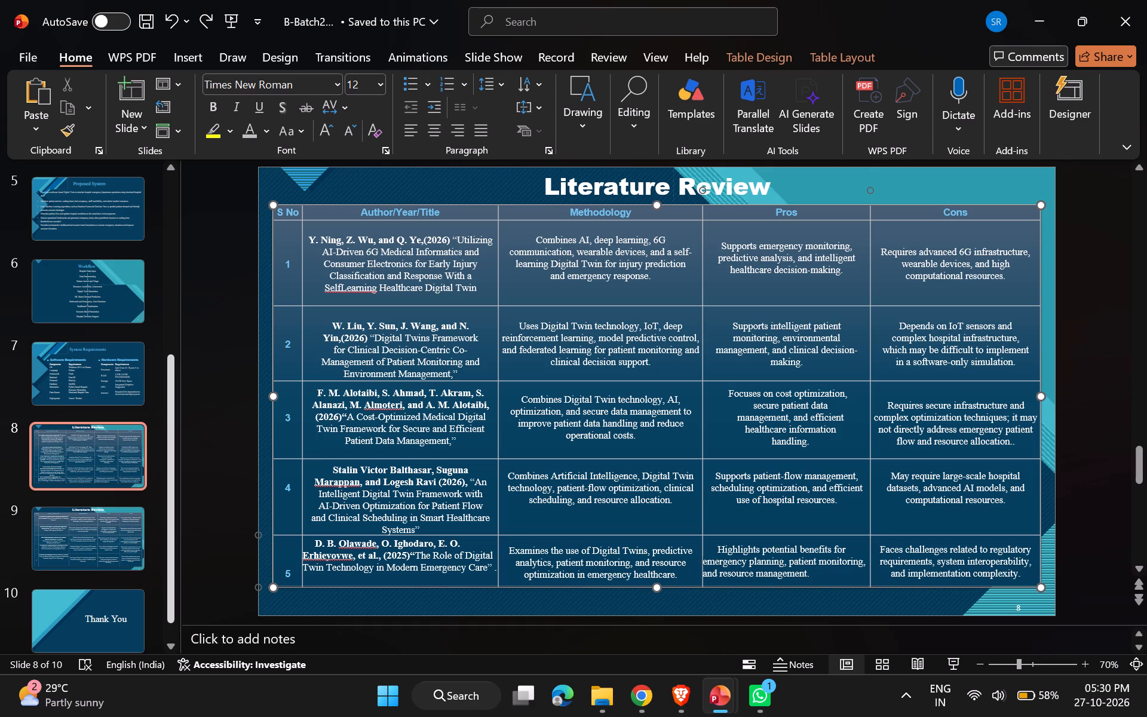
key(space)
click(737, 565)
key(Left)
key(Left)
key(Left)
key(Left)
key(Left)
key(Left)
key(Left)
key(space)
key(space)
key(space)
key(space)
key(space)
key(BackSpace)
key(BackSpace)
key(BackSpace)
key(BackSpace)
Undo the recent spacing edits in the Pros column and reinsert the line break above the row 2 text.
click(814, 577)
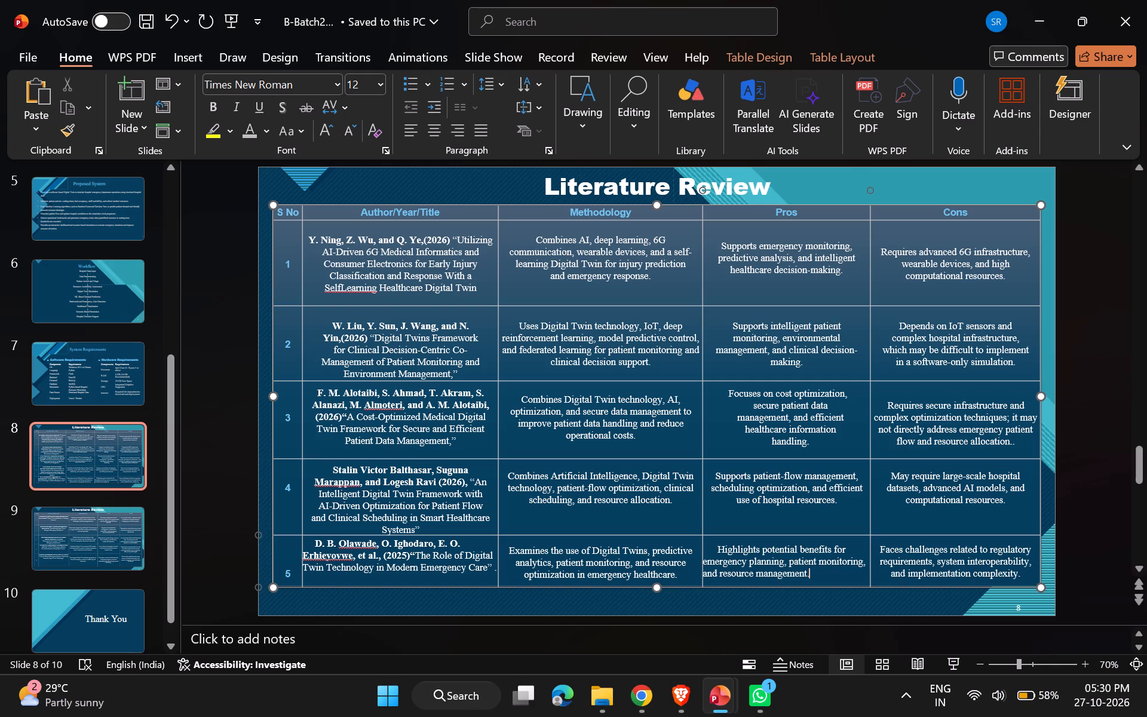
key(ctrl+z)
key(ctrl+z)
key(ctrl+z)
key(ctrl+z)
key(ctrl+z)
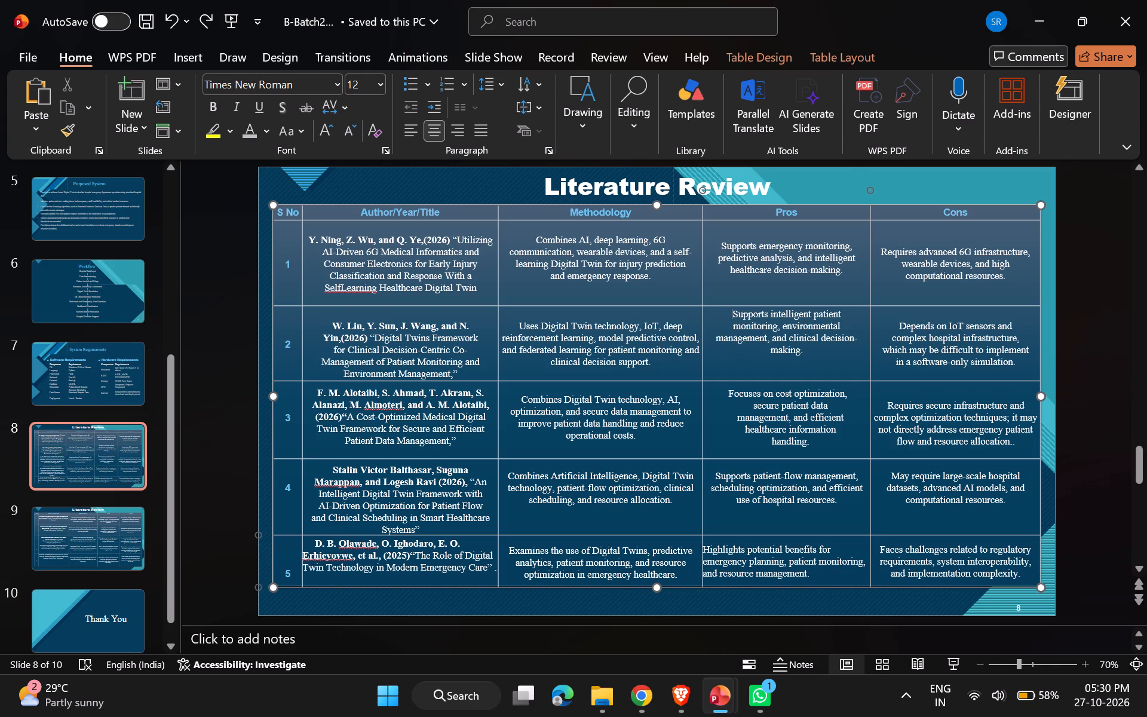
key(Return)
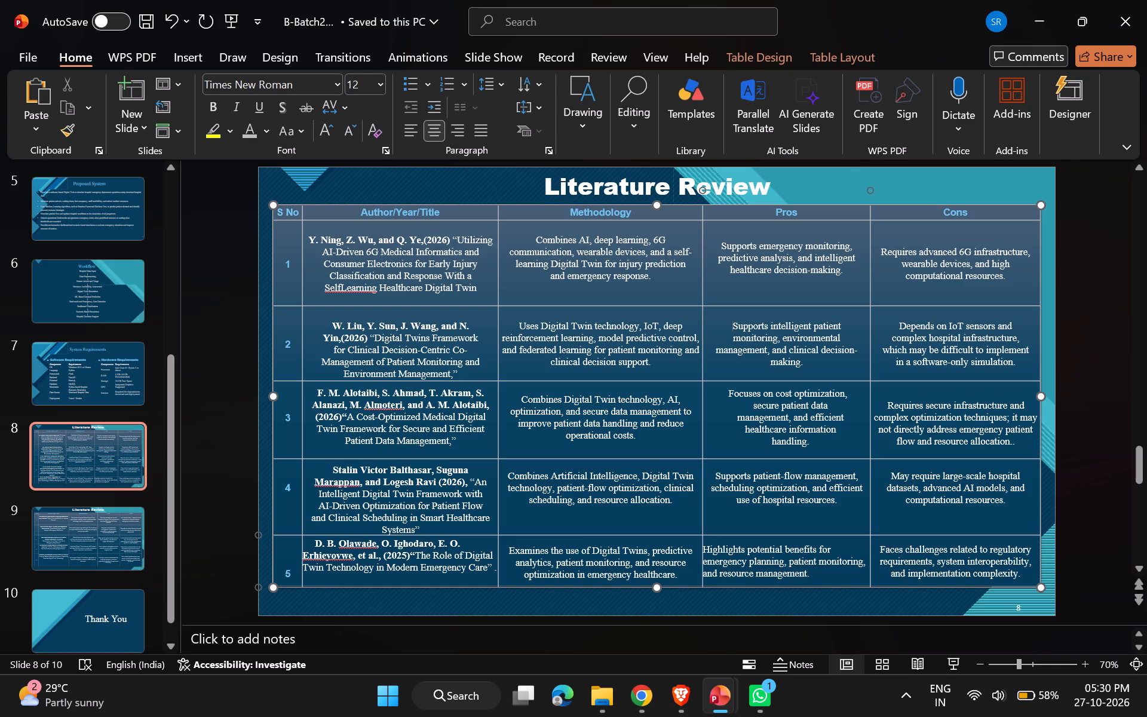
Insert four leading spaces before "Highlights" in the row 5 Pros cell.
click(722, 550)
key(Left)
key(Left)
key(Left)
key(Left)
key(space)
key(space)
key(space)
key(space)
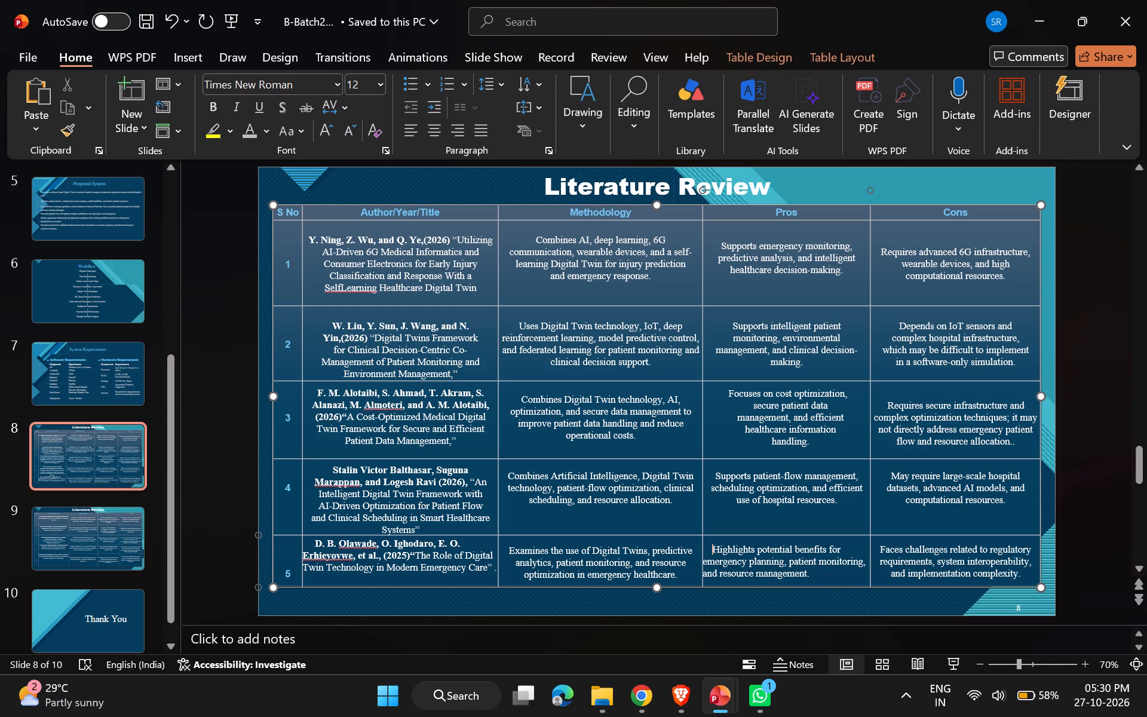
Centre-align the row 5 Pros text to match the other cells in the column.
drag(818, 578, 749, 551)
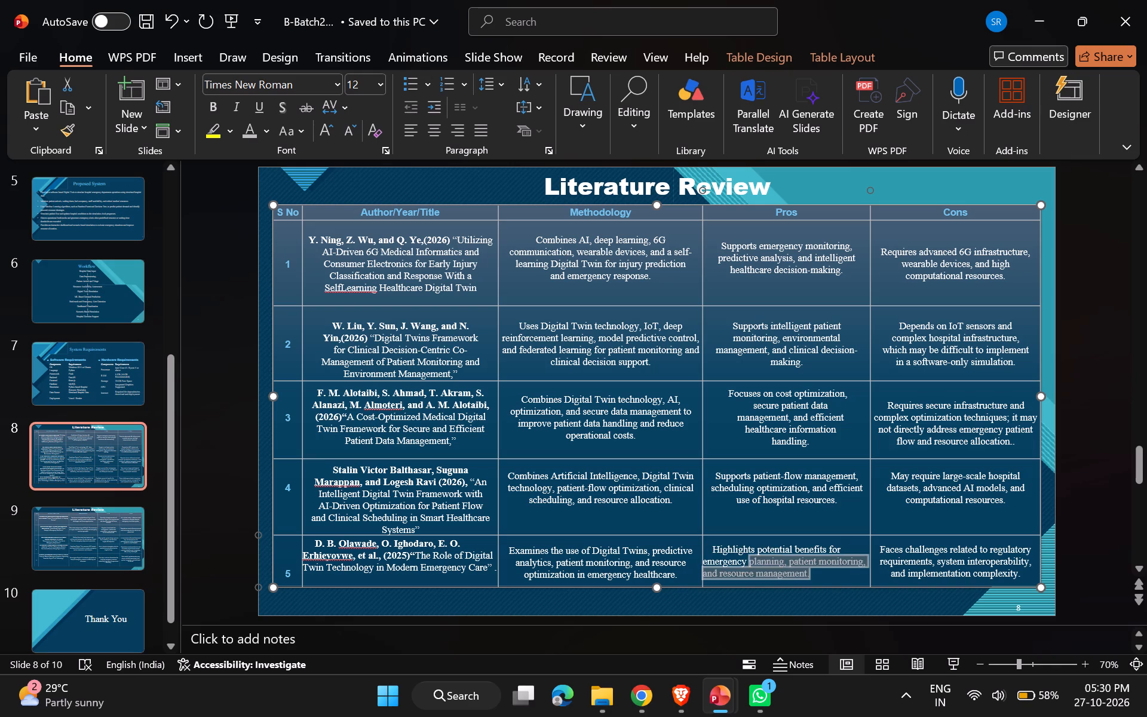
drag(749, 551, 733, 548)
click(436, 130)
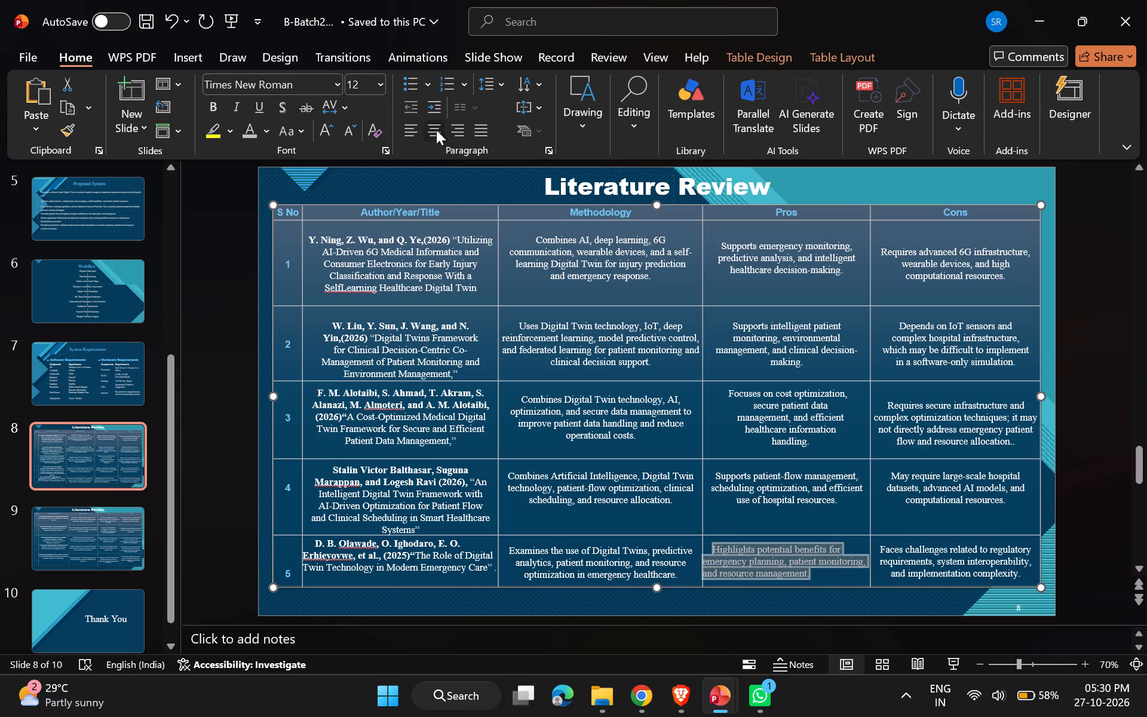
click(929, 572)
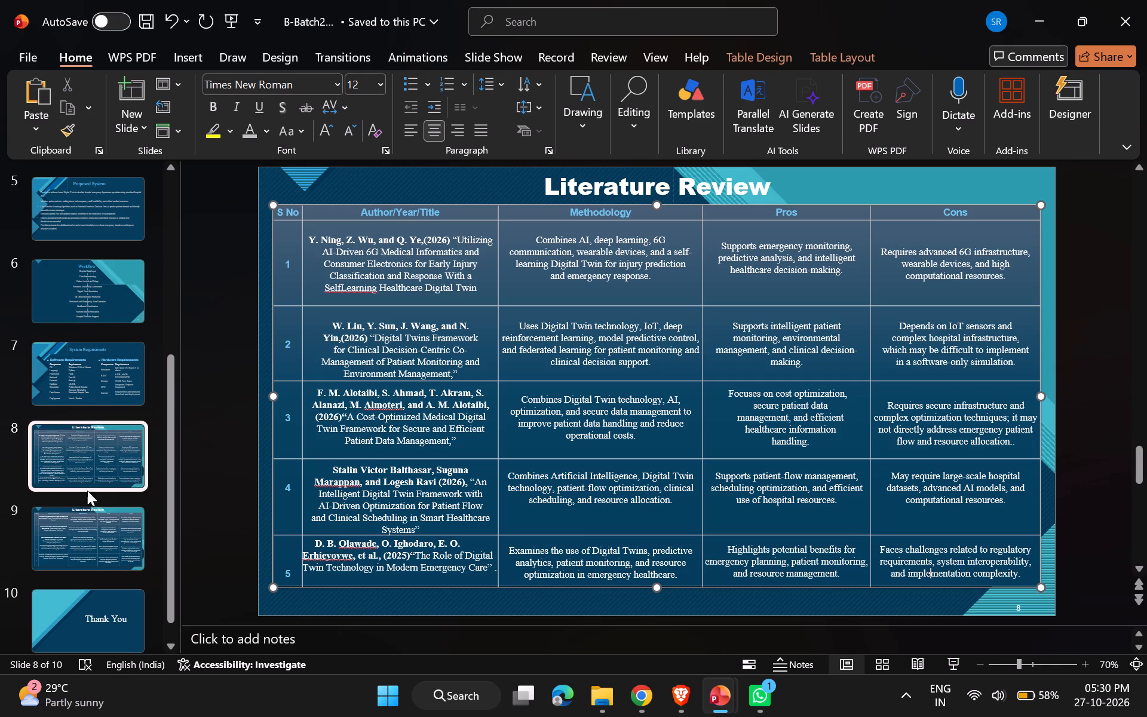
Change the Literature Review title on slide 9 to bold Times New Roman.
click(81, 547)
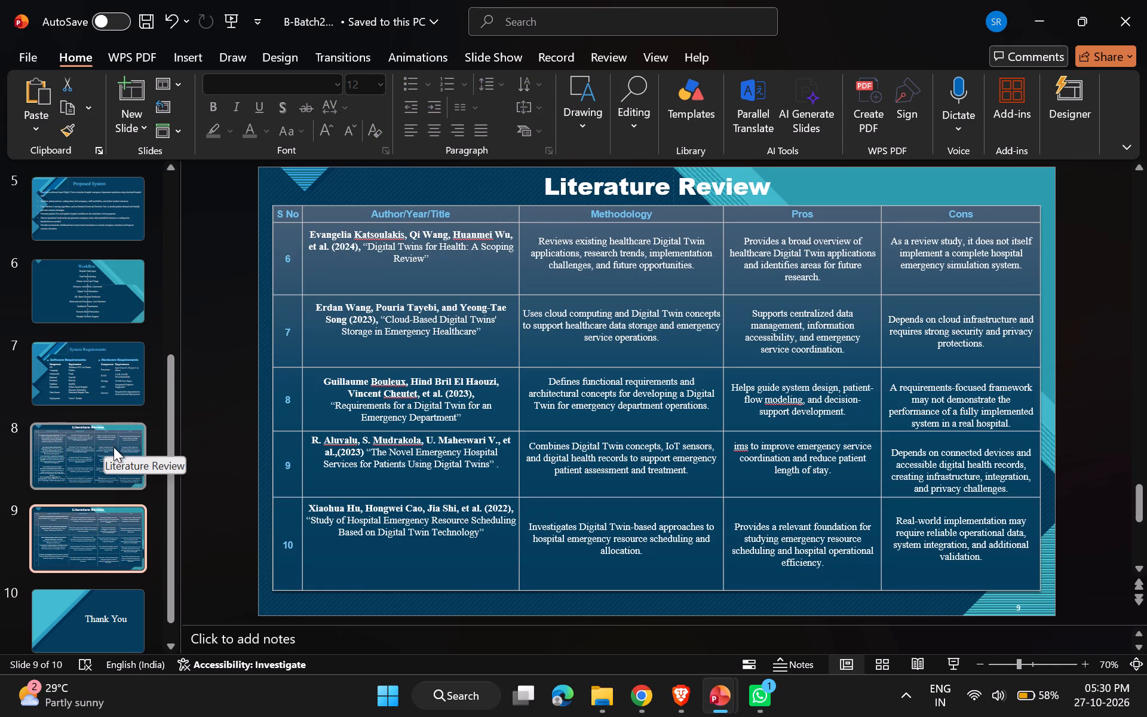
click(618, 353)
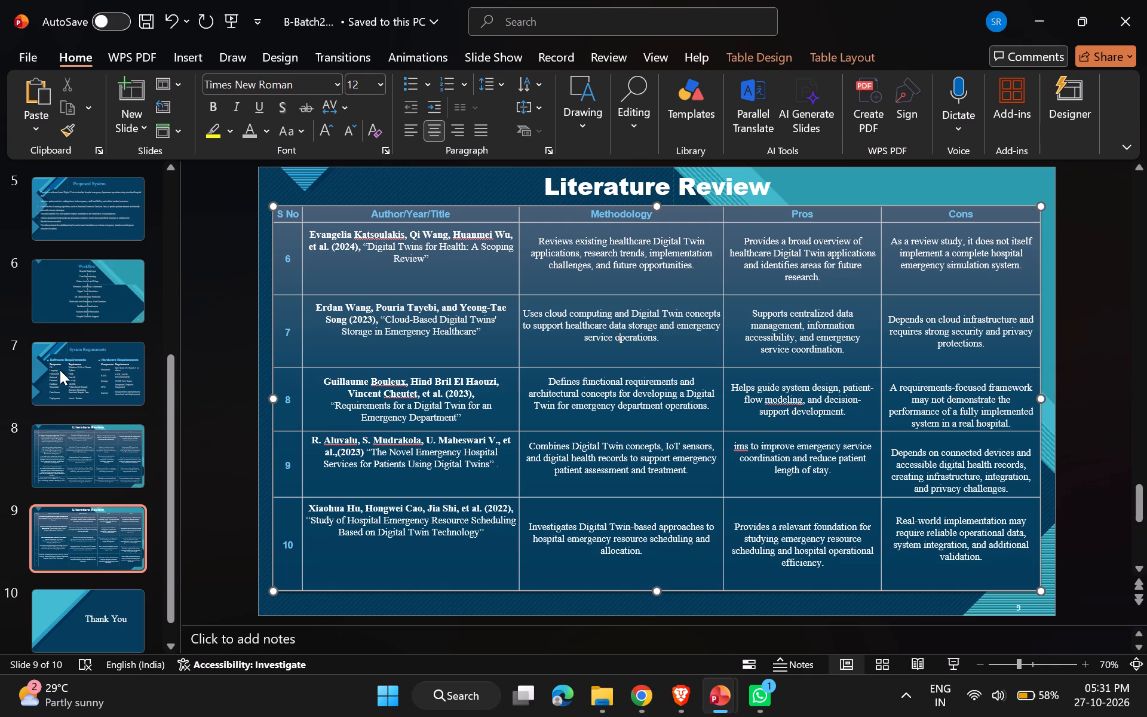
click(80, 626)
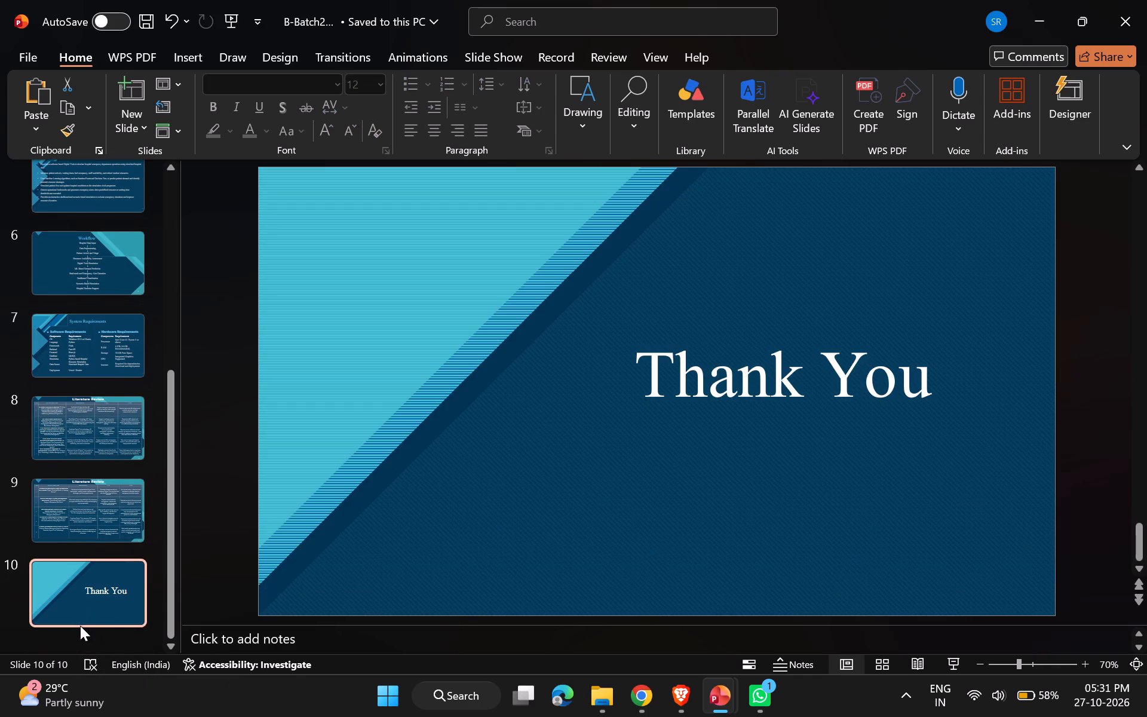
click(82, 526)
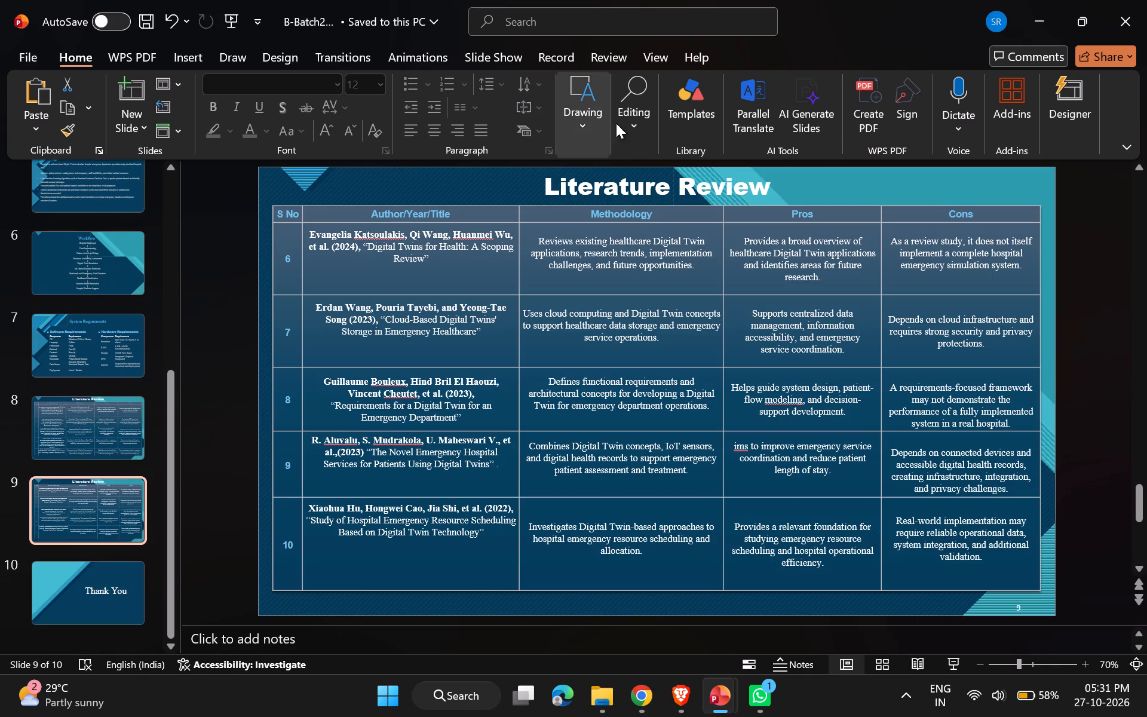
click(579, 180)
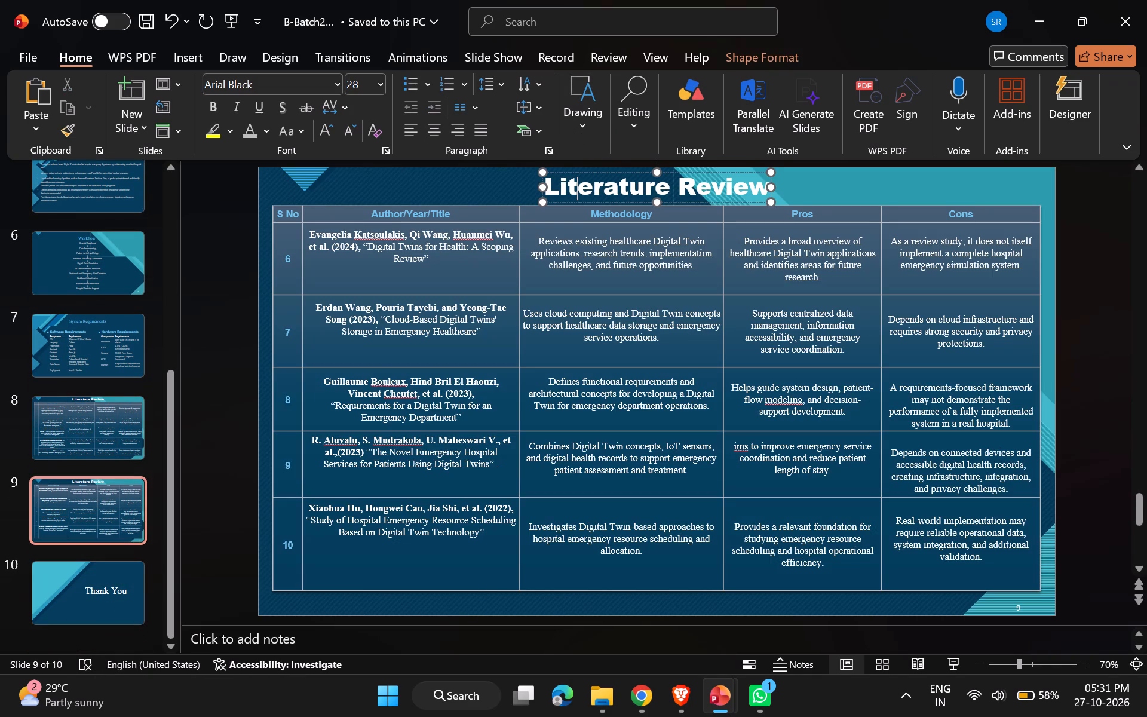
key(ctrl+a)
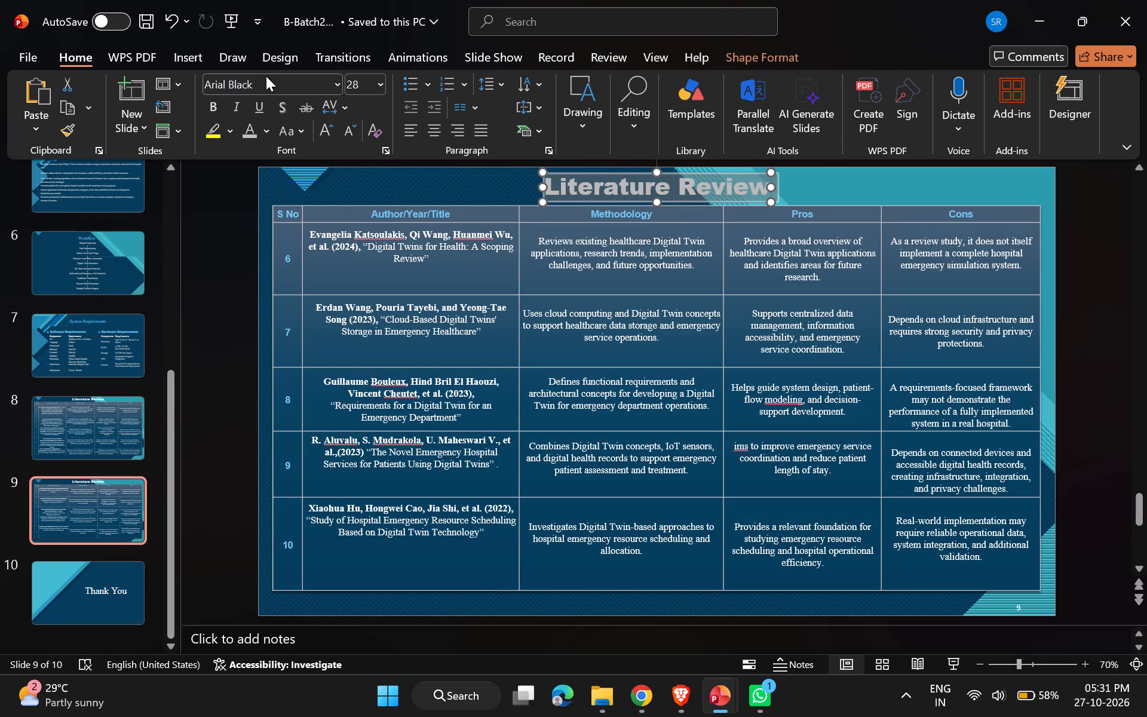
click(269, 87)
text(ti)
key(Return)
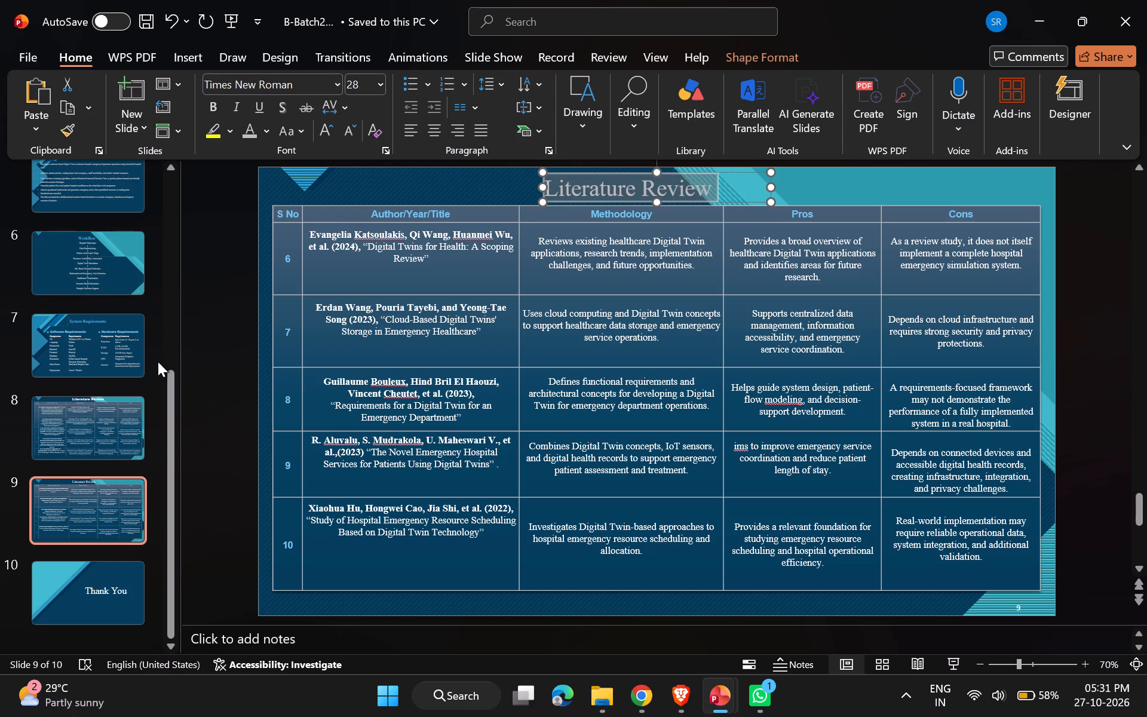
click(215, 106)
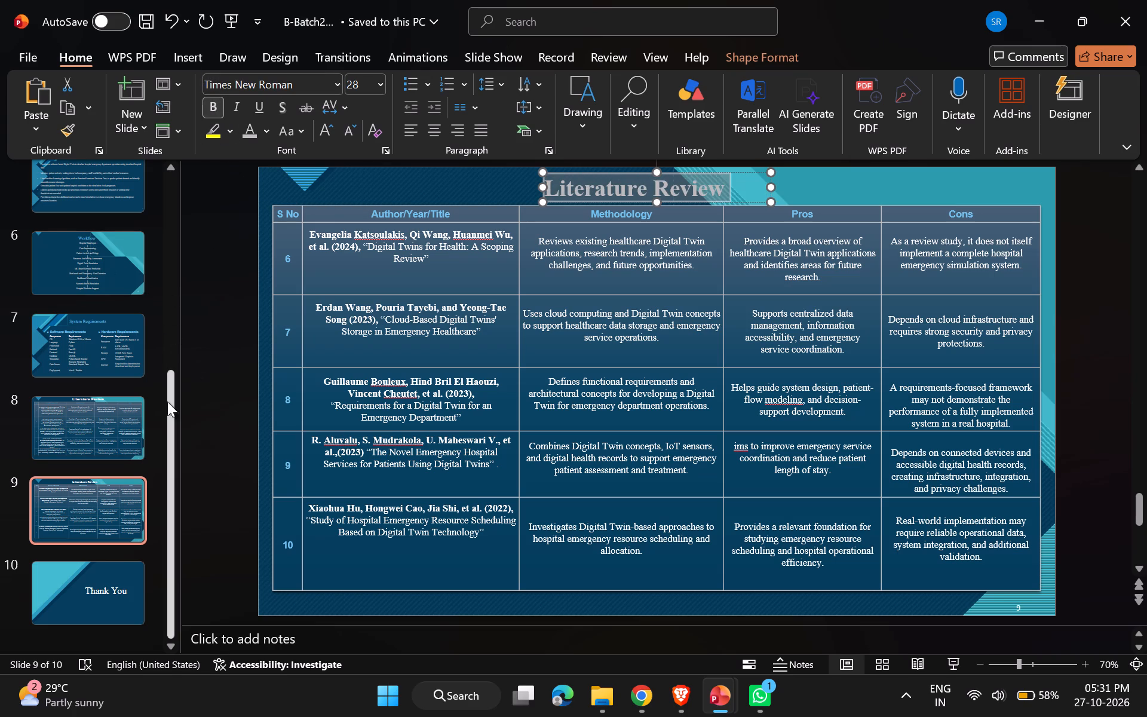
Change the Literature Review title on slide 8 to bold Times New Roman.
click(90, 439)
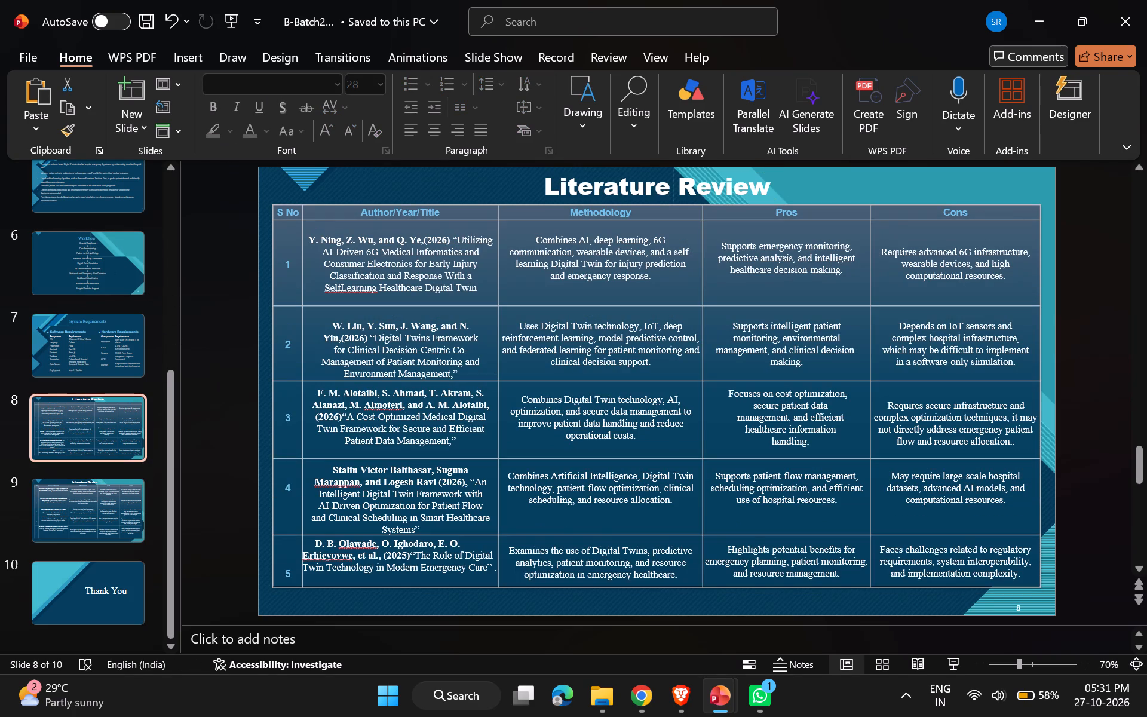
click(643, 195)
click(643, 195)
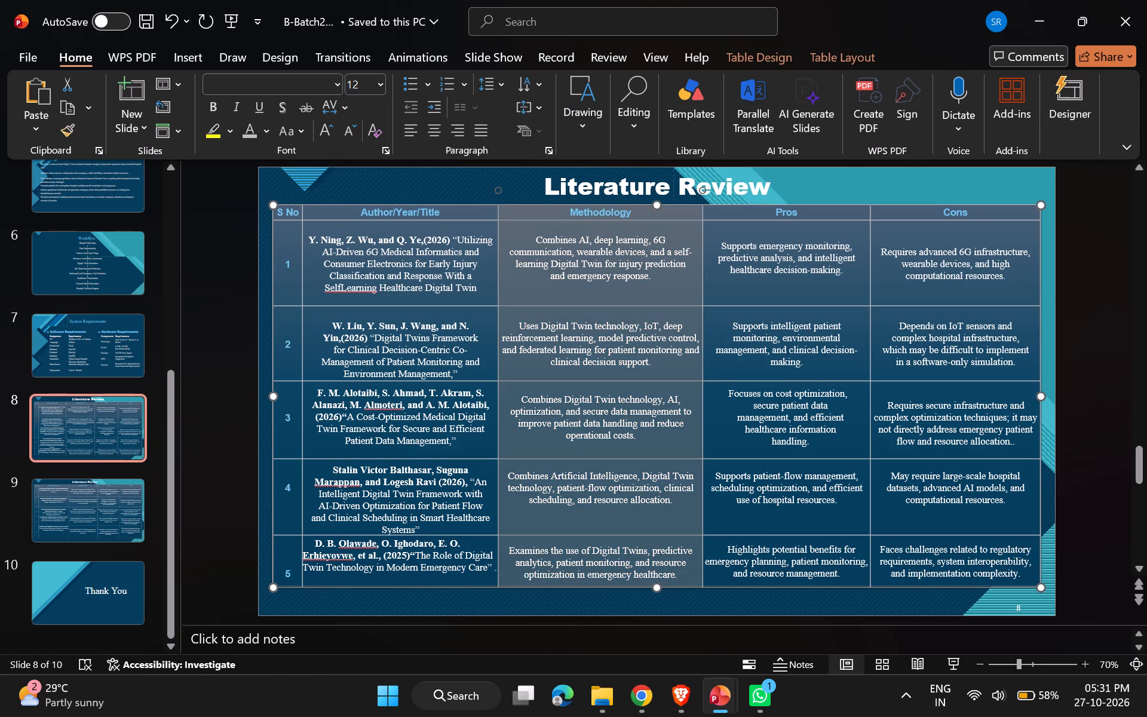
click(633, 189)
key(ctrl+a)
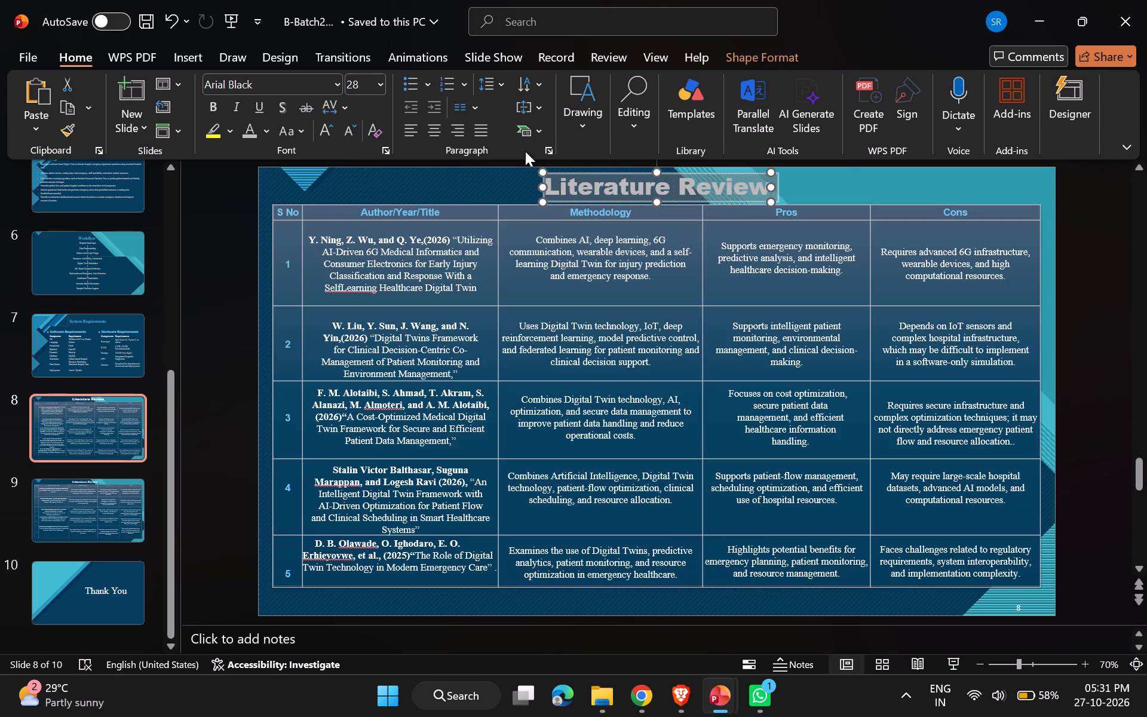
click(277, 79)
text(ti)
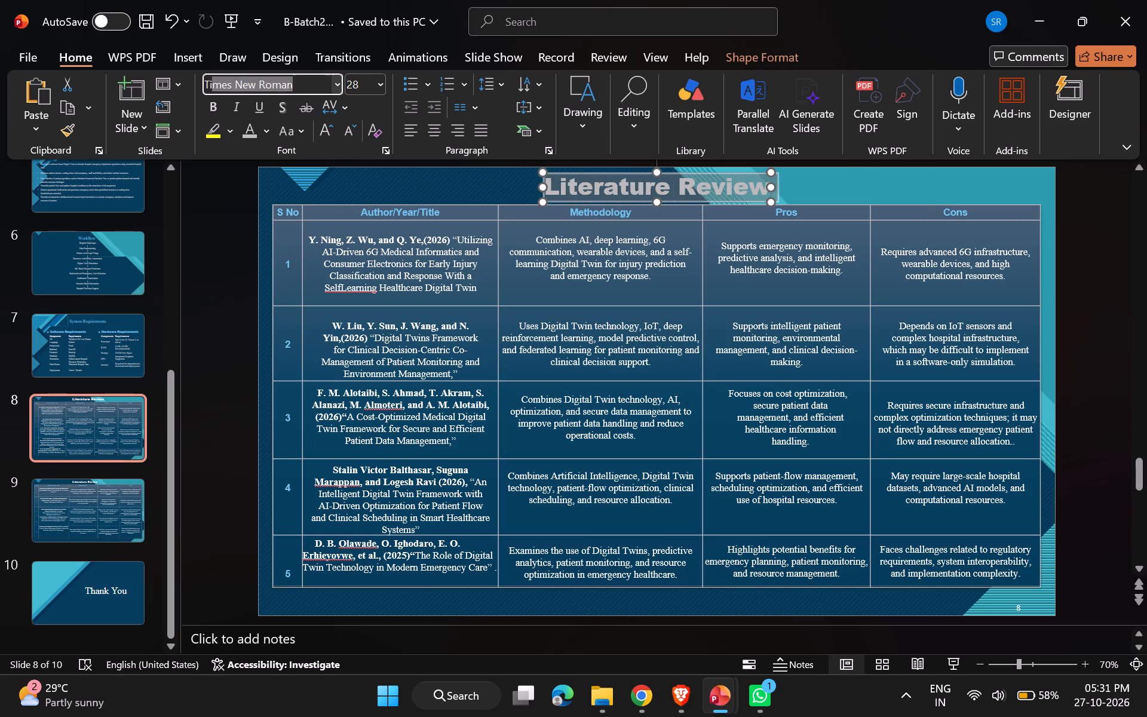
key(shift+Return)
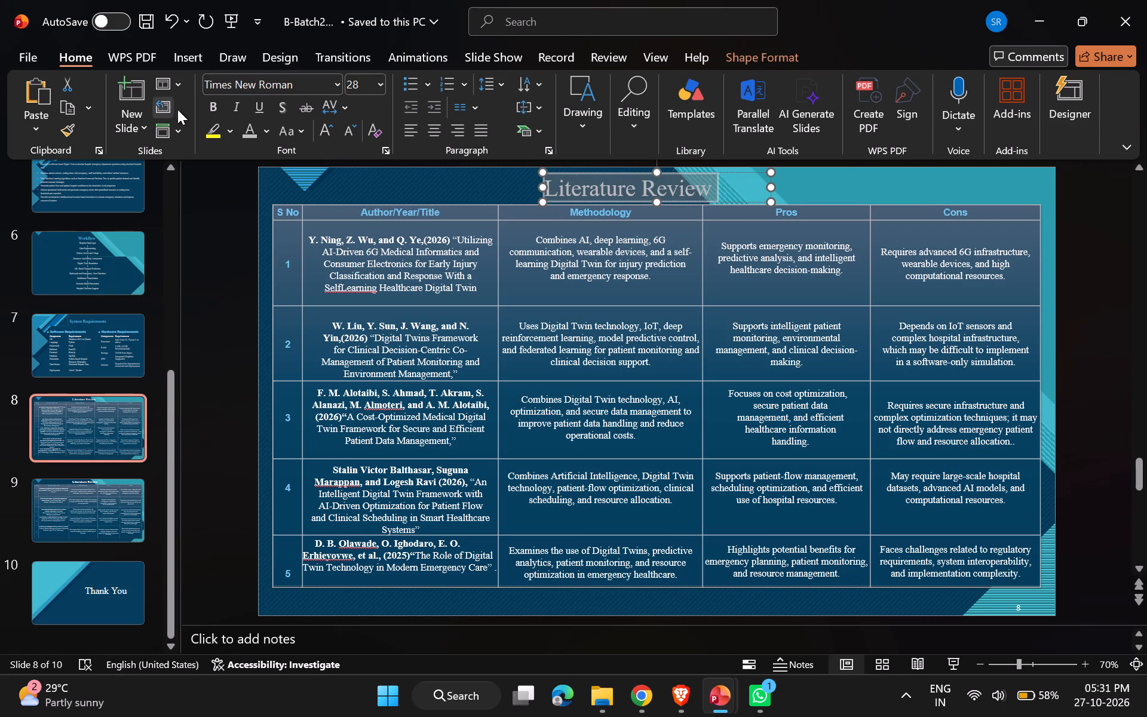
click(206, 105)
click(406, 375)
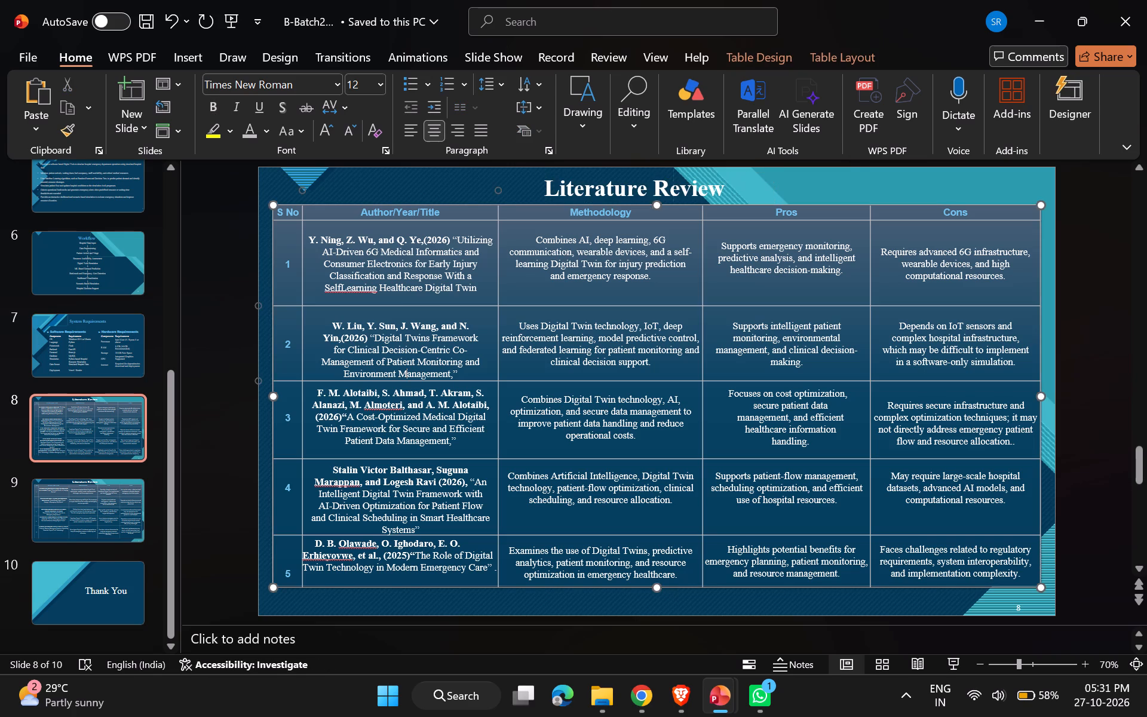
Make the "Thank You" text on slide 10 bold.
click(104, 598)
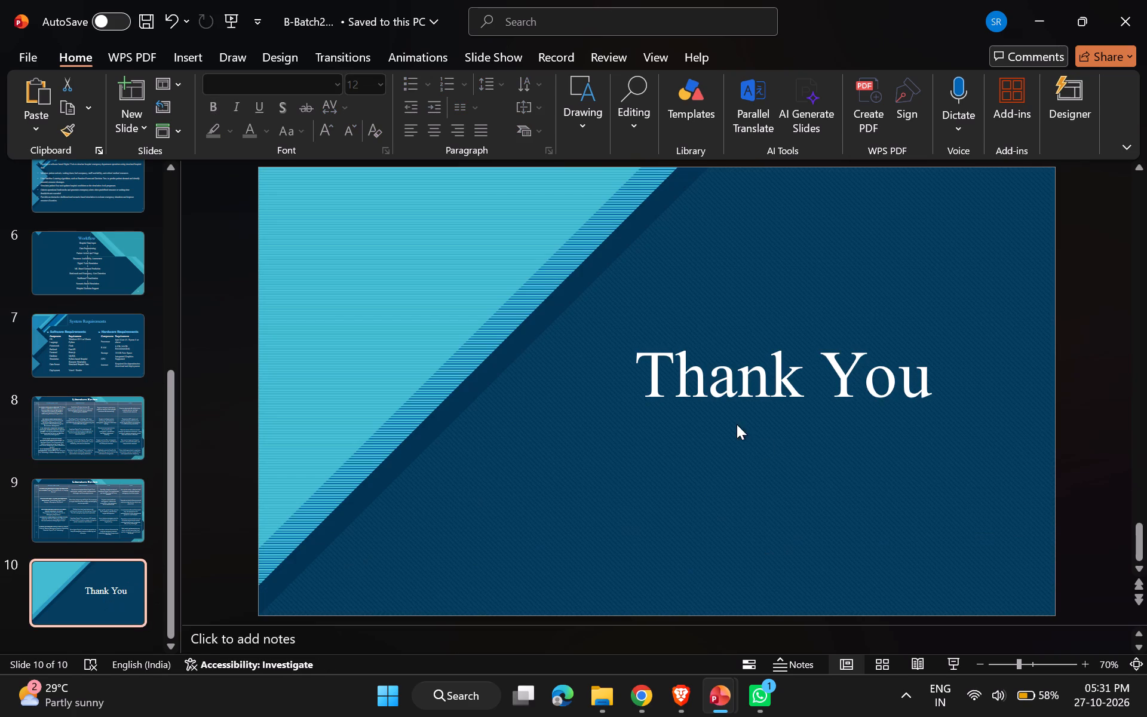
click(720, 390)
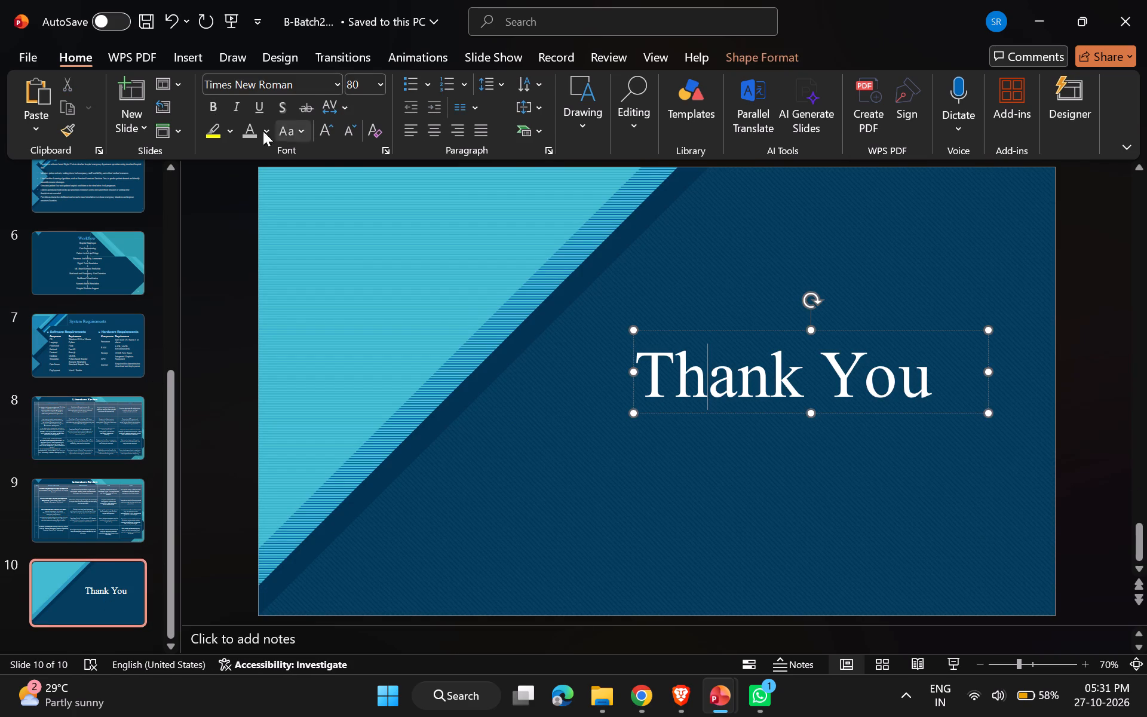
key(ctrl+a)
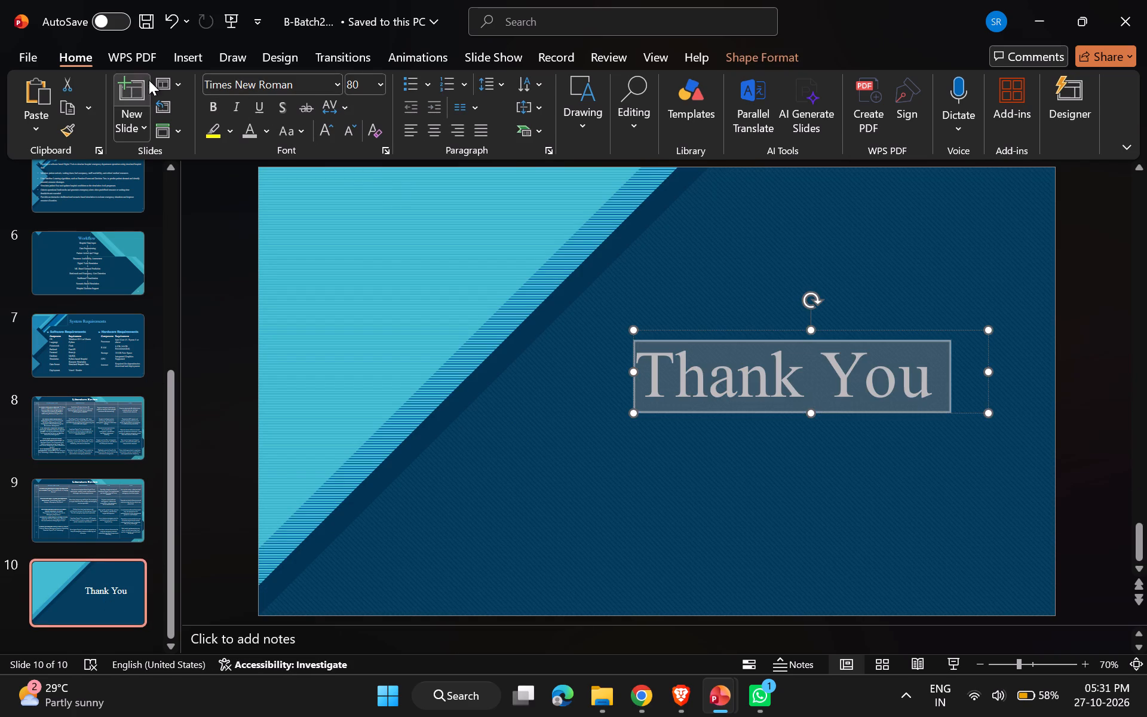
click(215, 100)
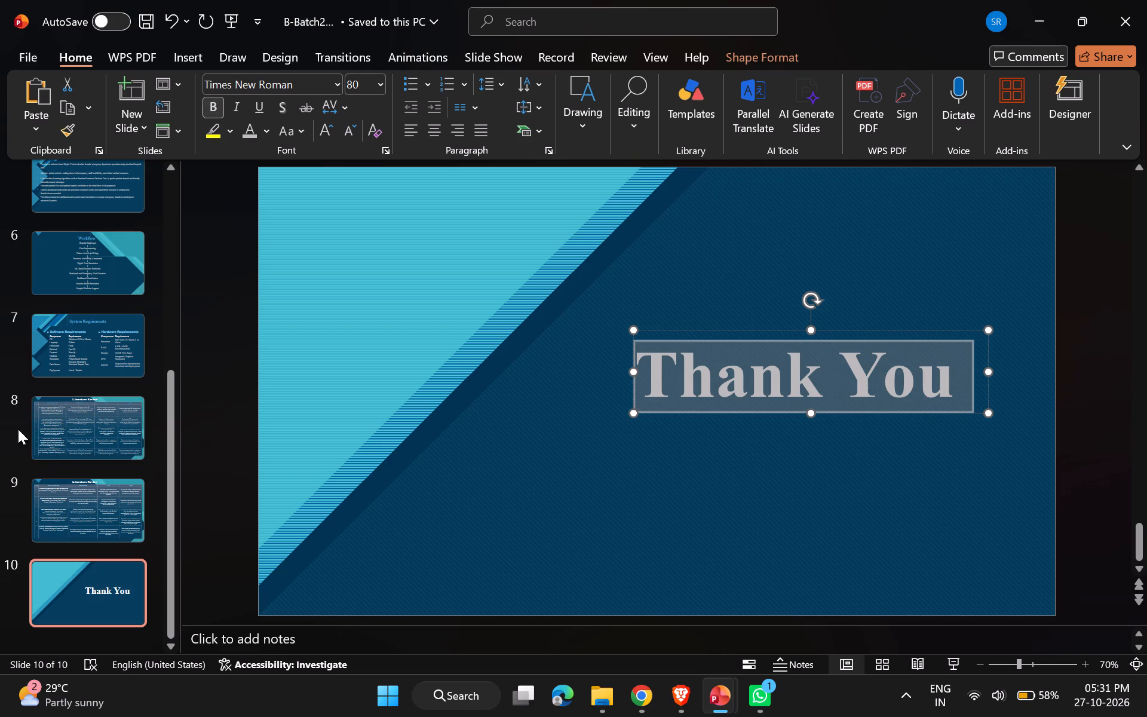
Make the System Requirements title on slide 7 bold.
click(88, 337)
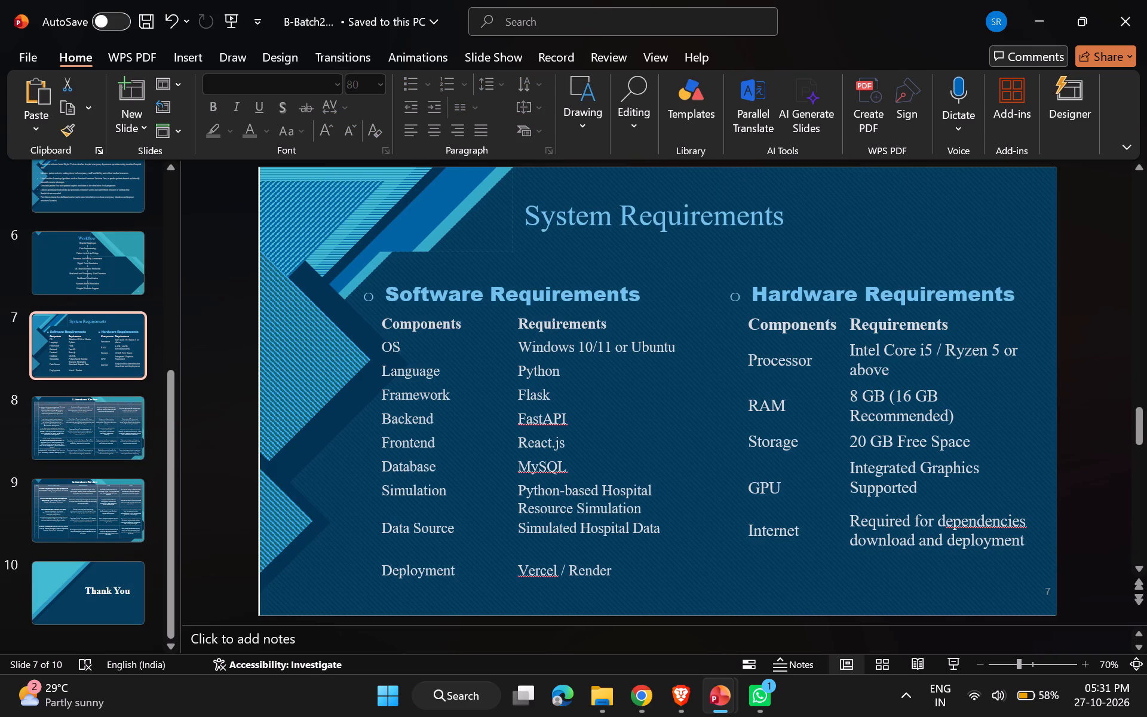
click(610, 210)
key(ctrl+a)
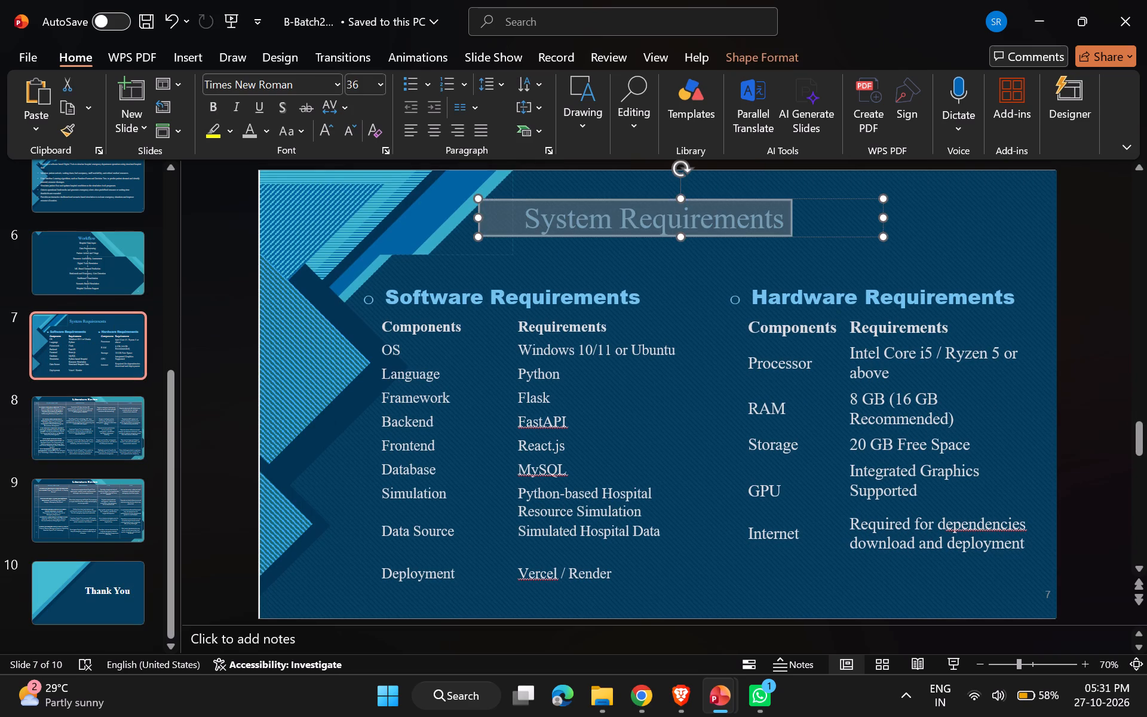
click(213, 103)
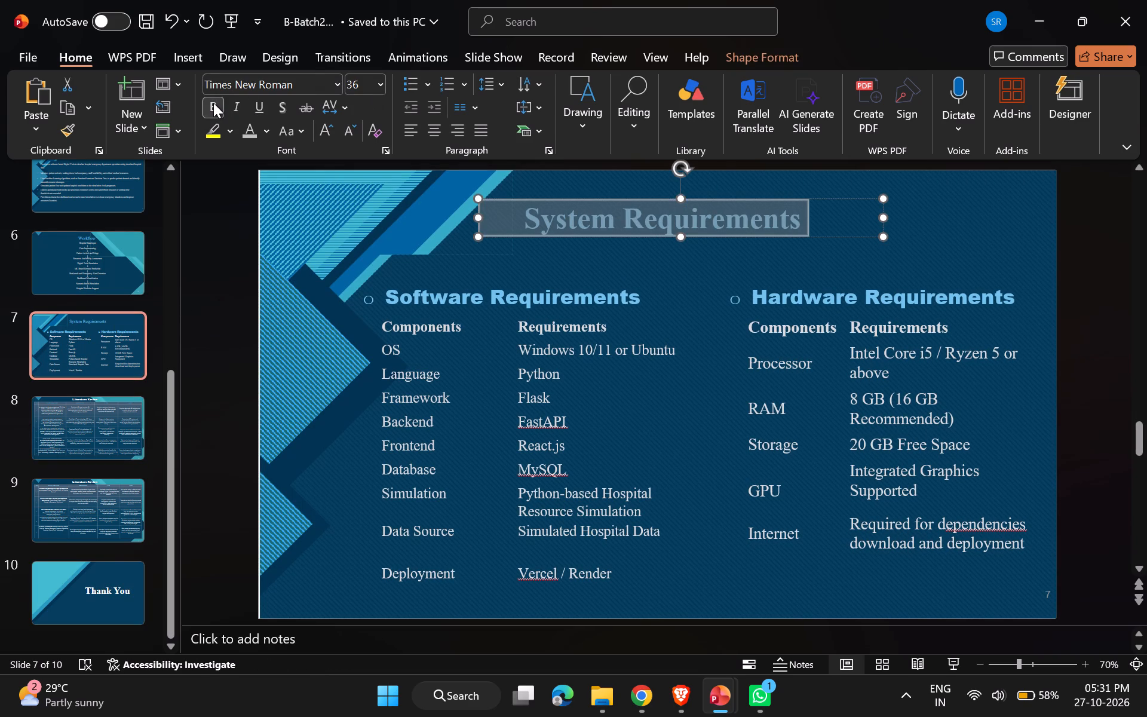
Make the Workflow title on slide 6 bold.
click(88, 272)
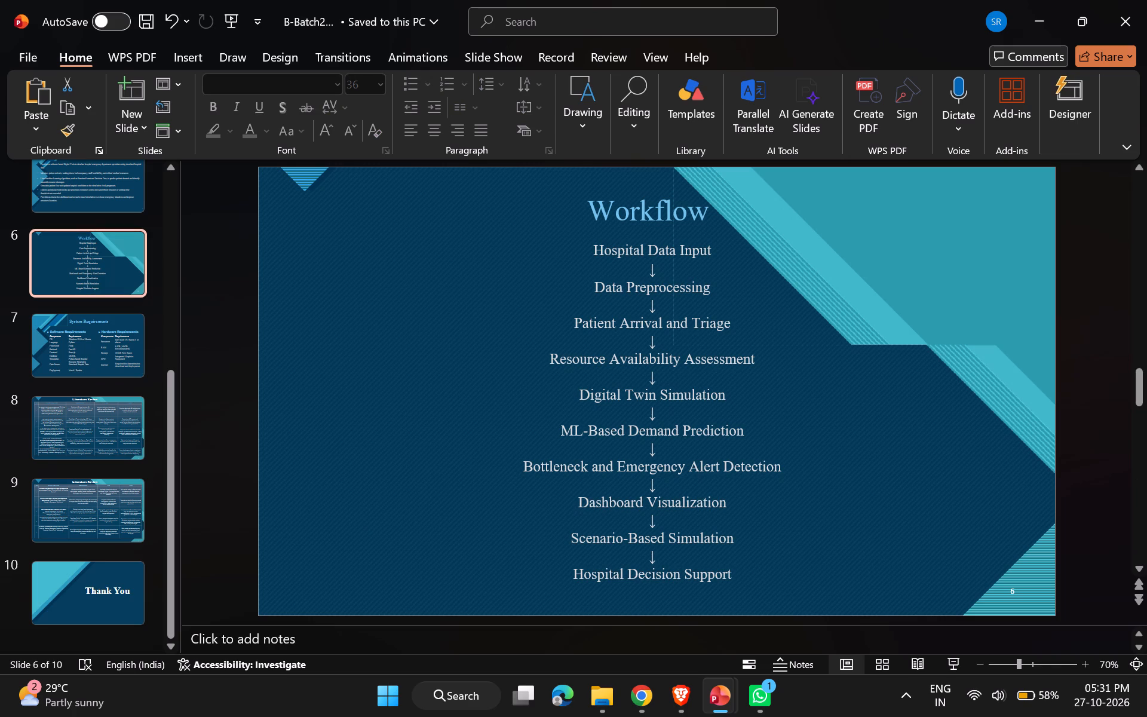
click(616, 206)
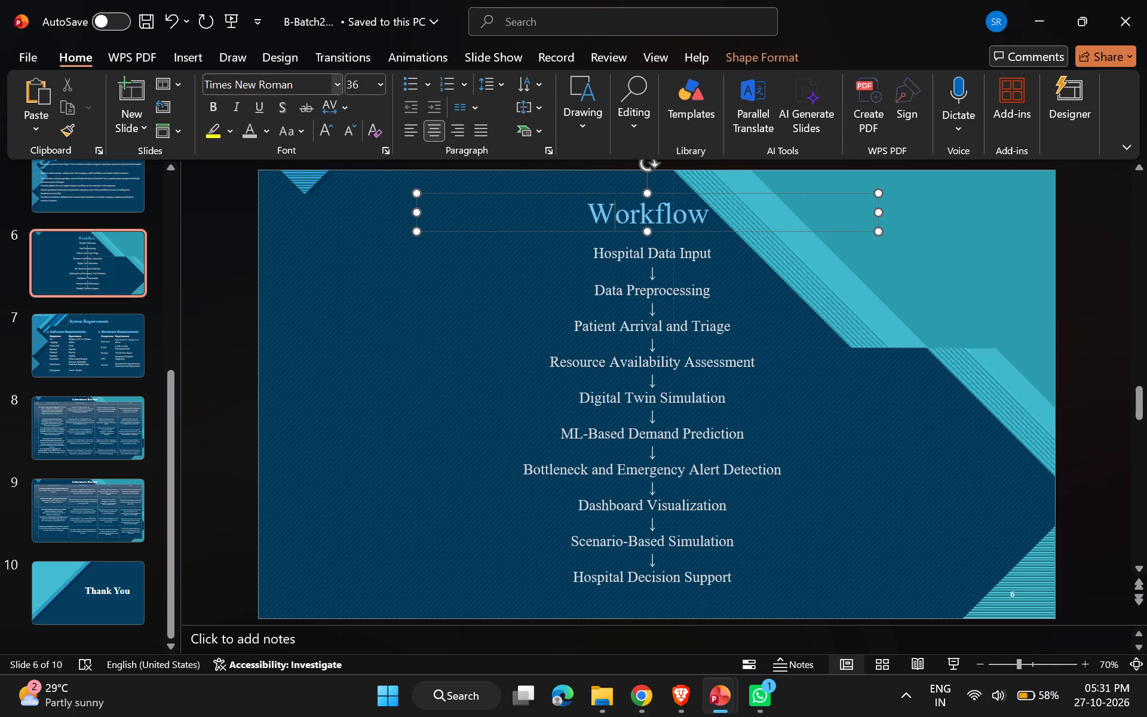
key(ctrl+a)
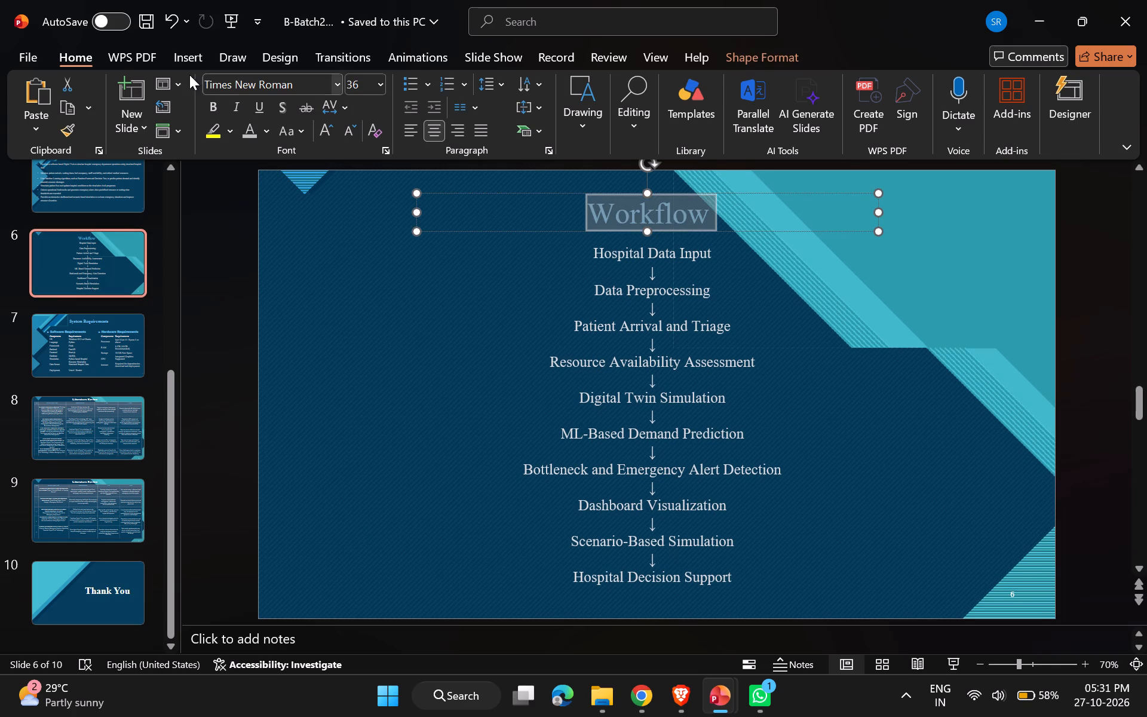
click(215, 107)
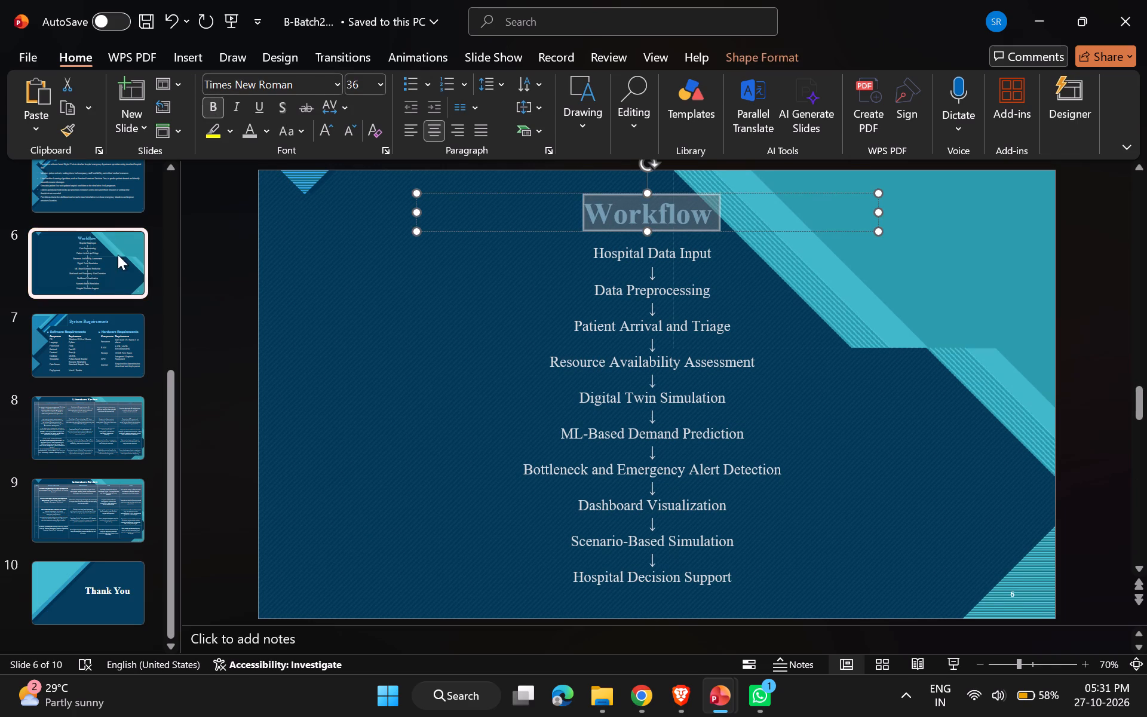
Make the Proposed System title on slide 5 bold.
scroll(112, 290, up, 1)
click(111, 316)
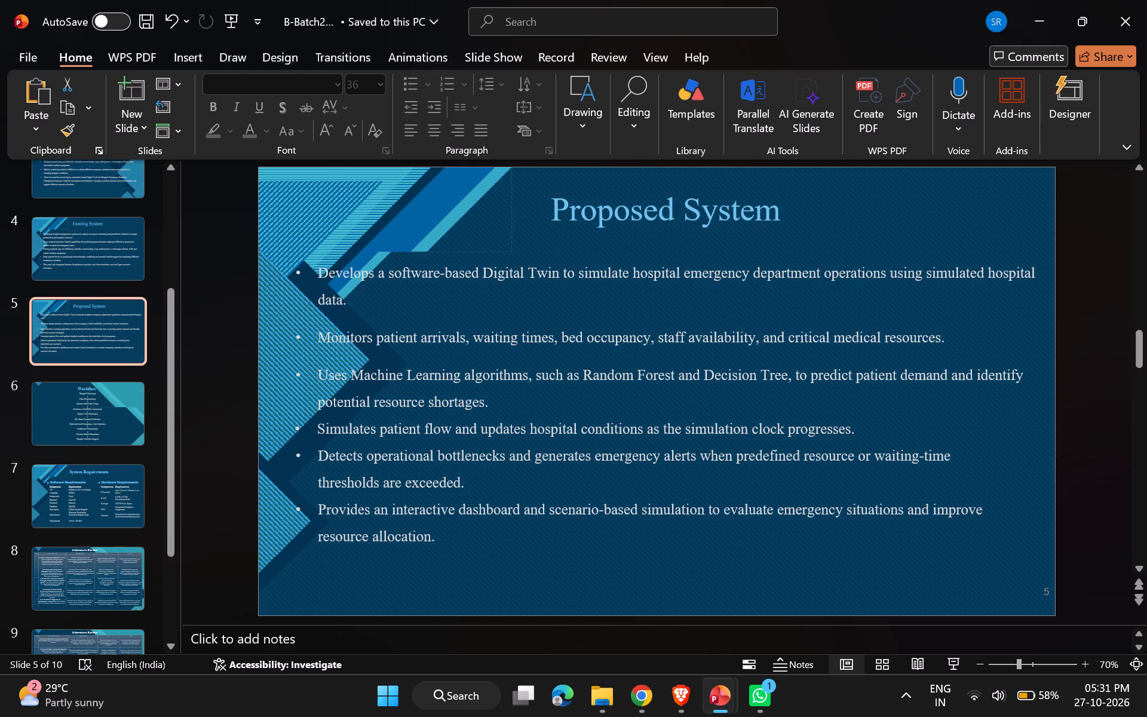
click(611, 213)
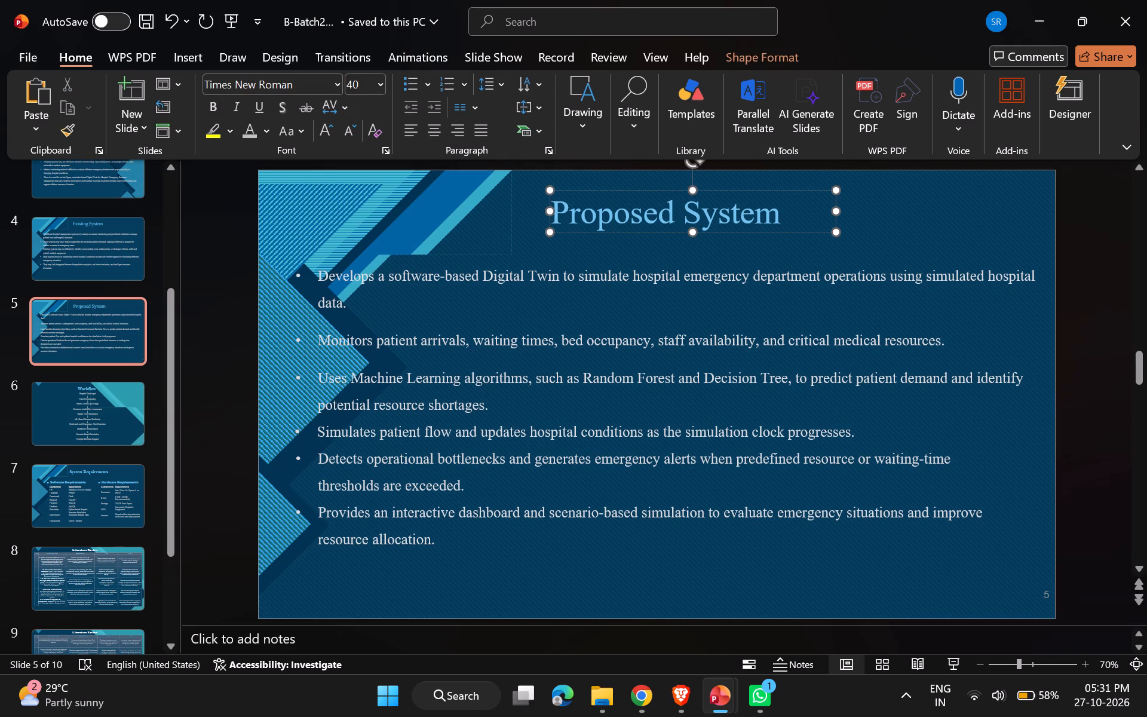
key(ctrl+a)
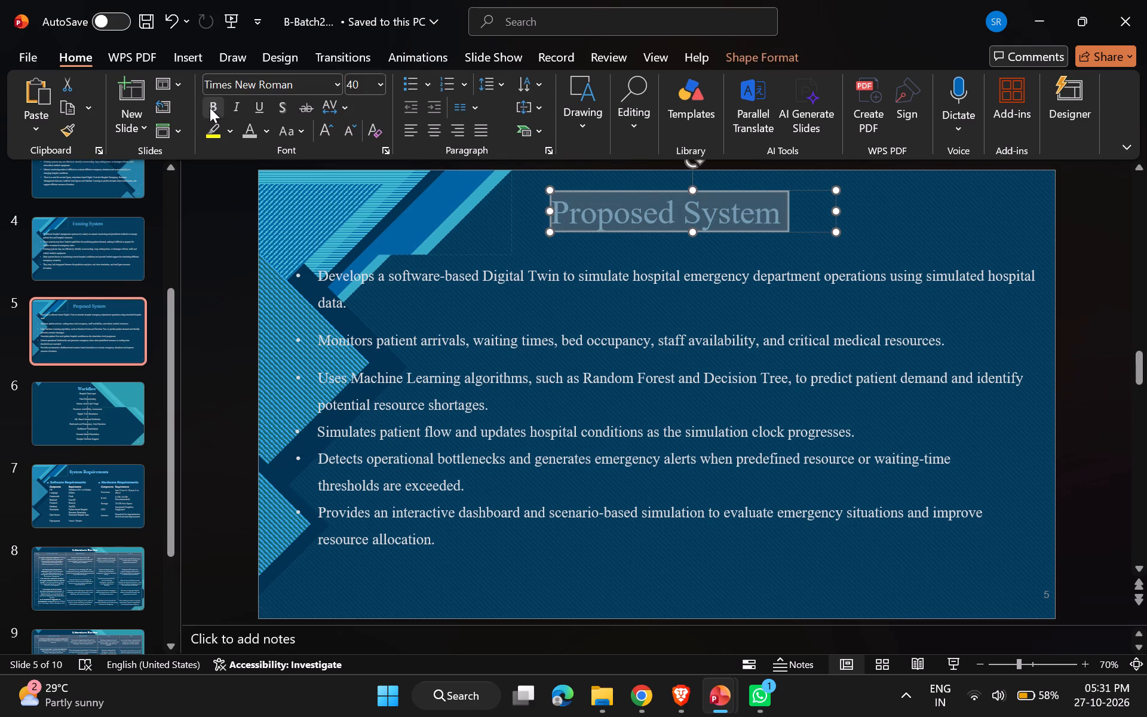
click(210, 108)
Make the Existing System title on slide 4 bold.
click(76, 240)
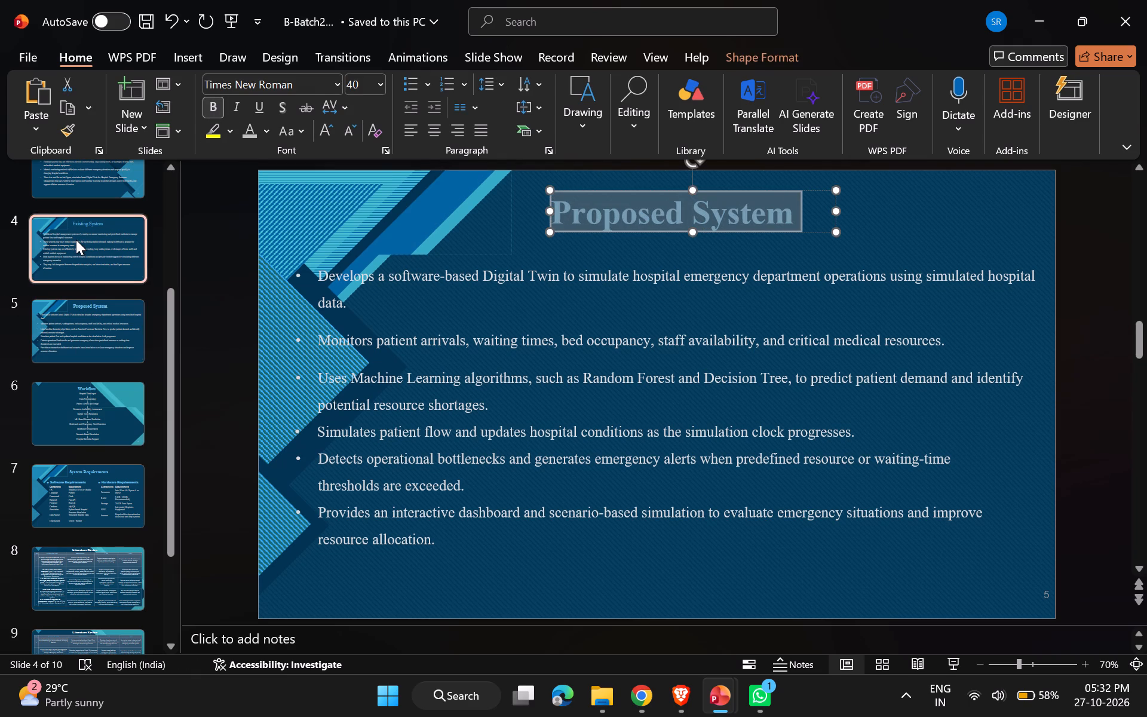
click(606, 204)
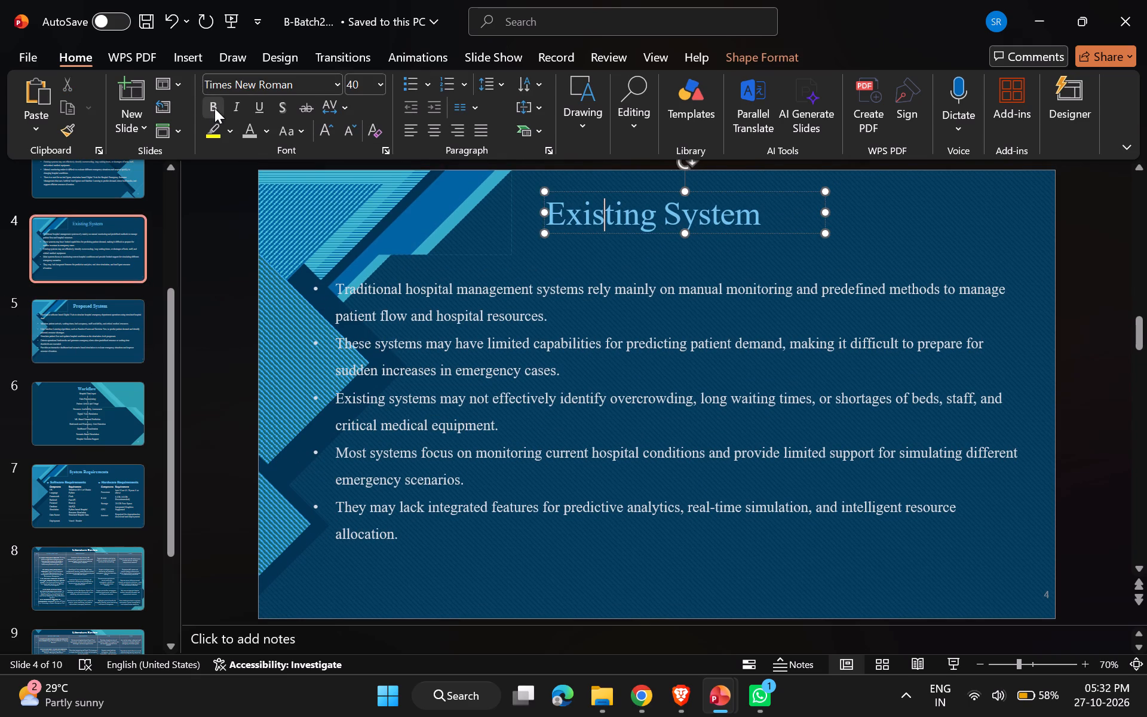
key(ctrl+a)
click(214, 108)
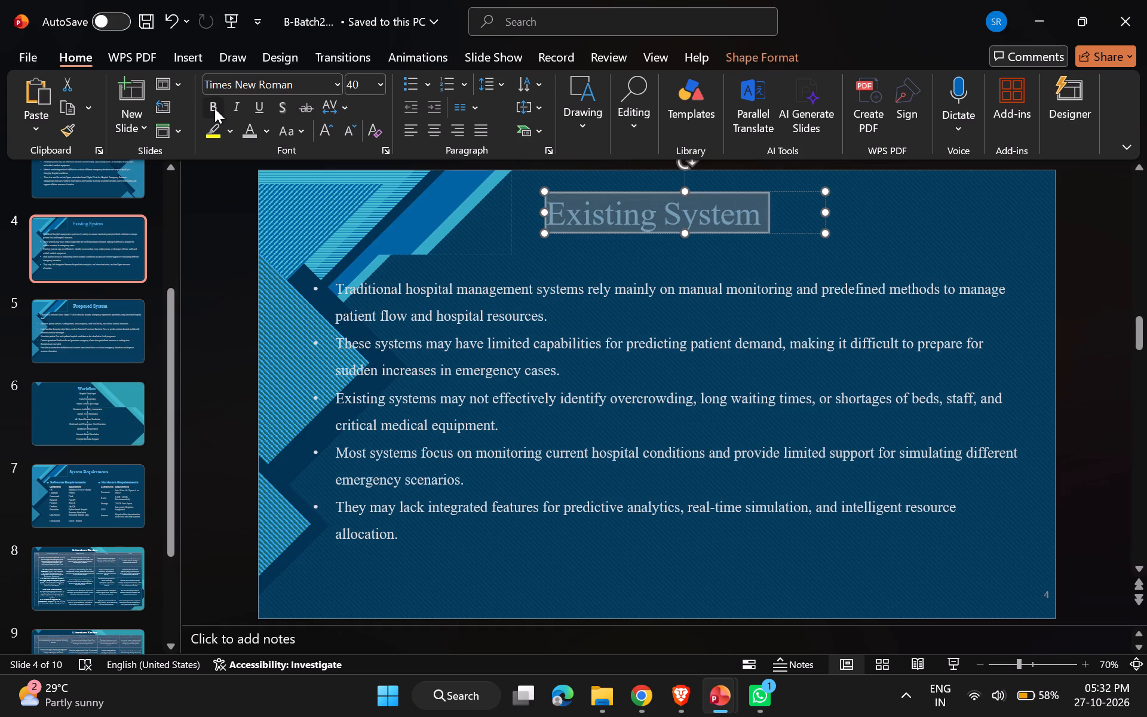
Make the Problem Statement title on slide 3 bold.
scroll(63, 204, up, 1)
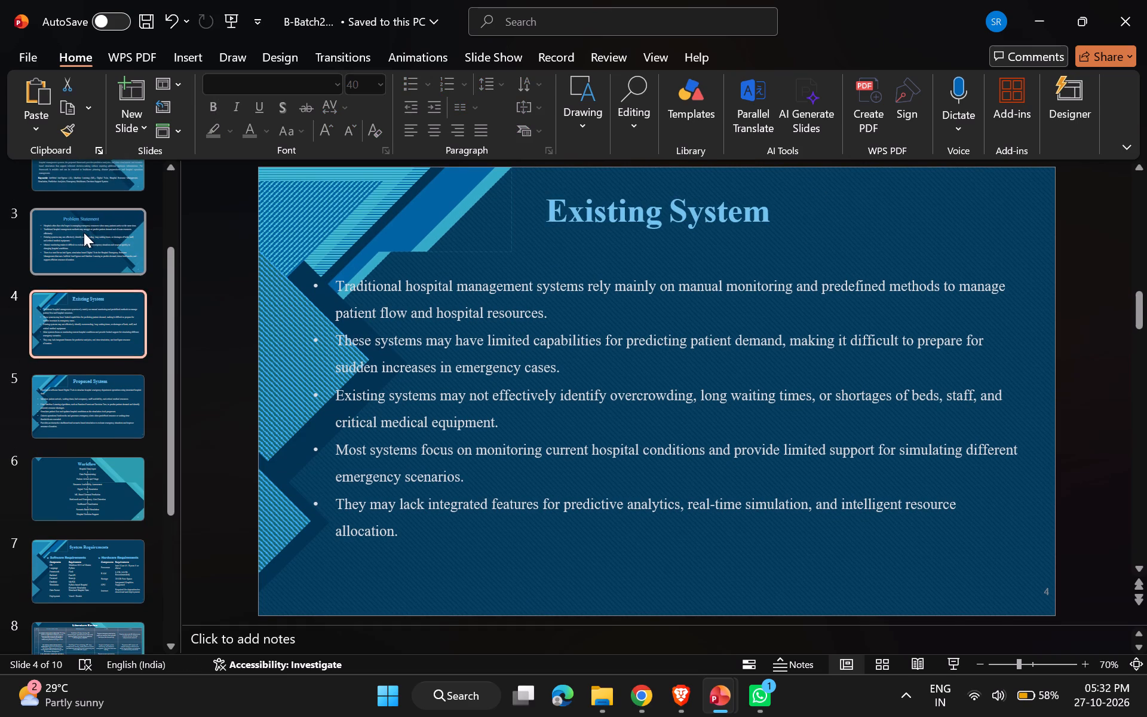
click(84, 232)
click(588, 223)
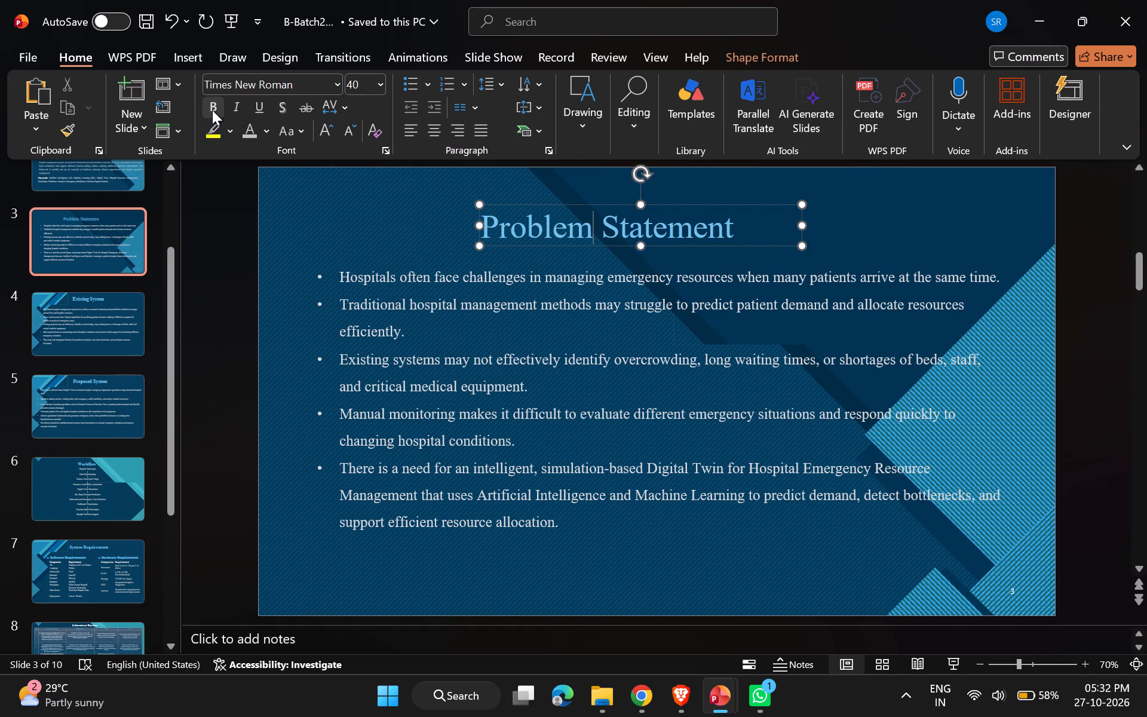
key(ctrl+a)
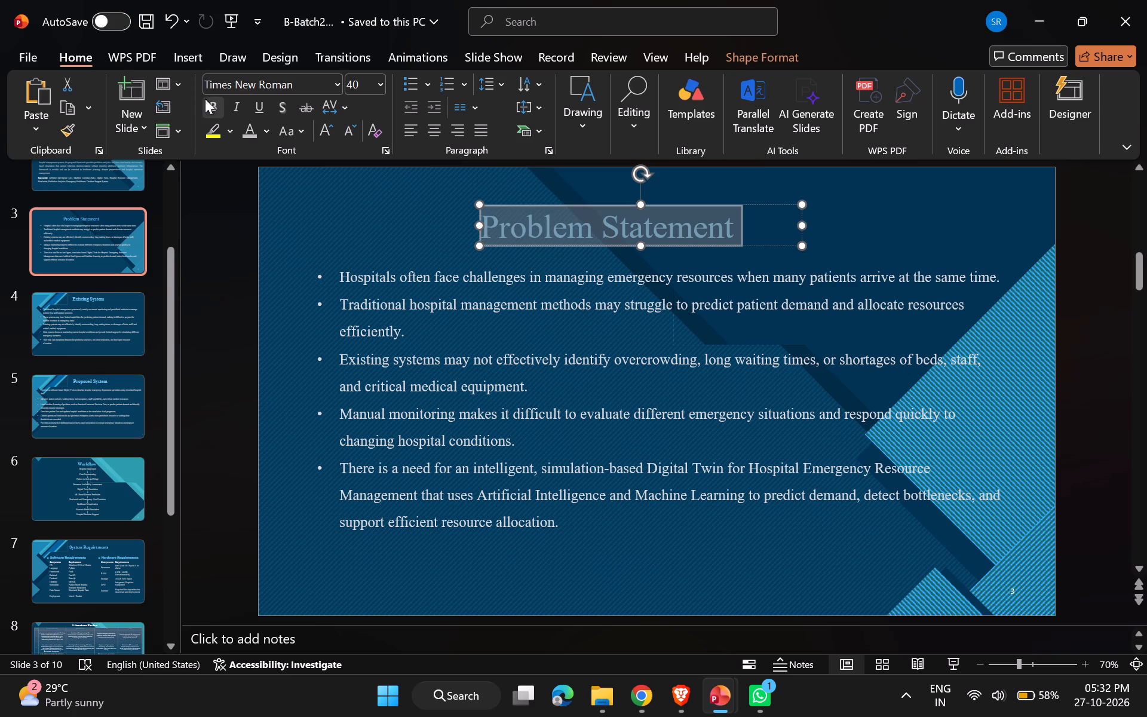
click(207, 101)
Save the presentation and make the Abstract title on slide 2 bold.
scroll(86, 298, up, 1)
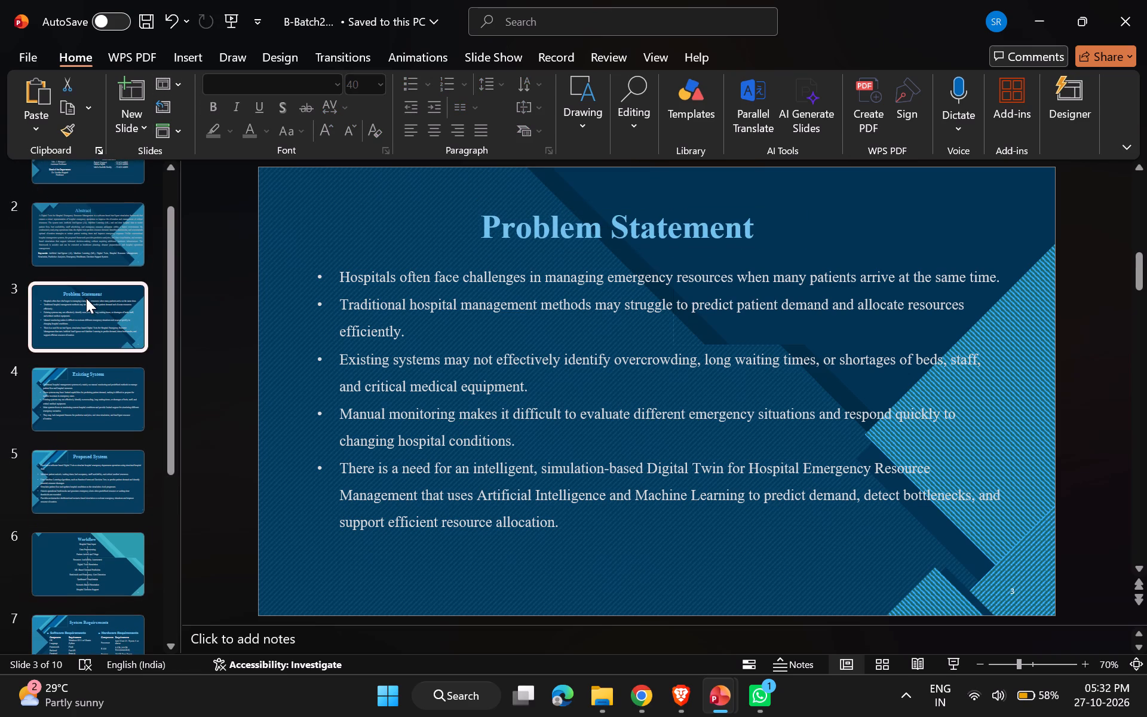
click(84, 256)
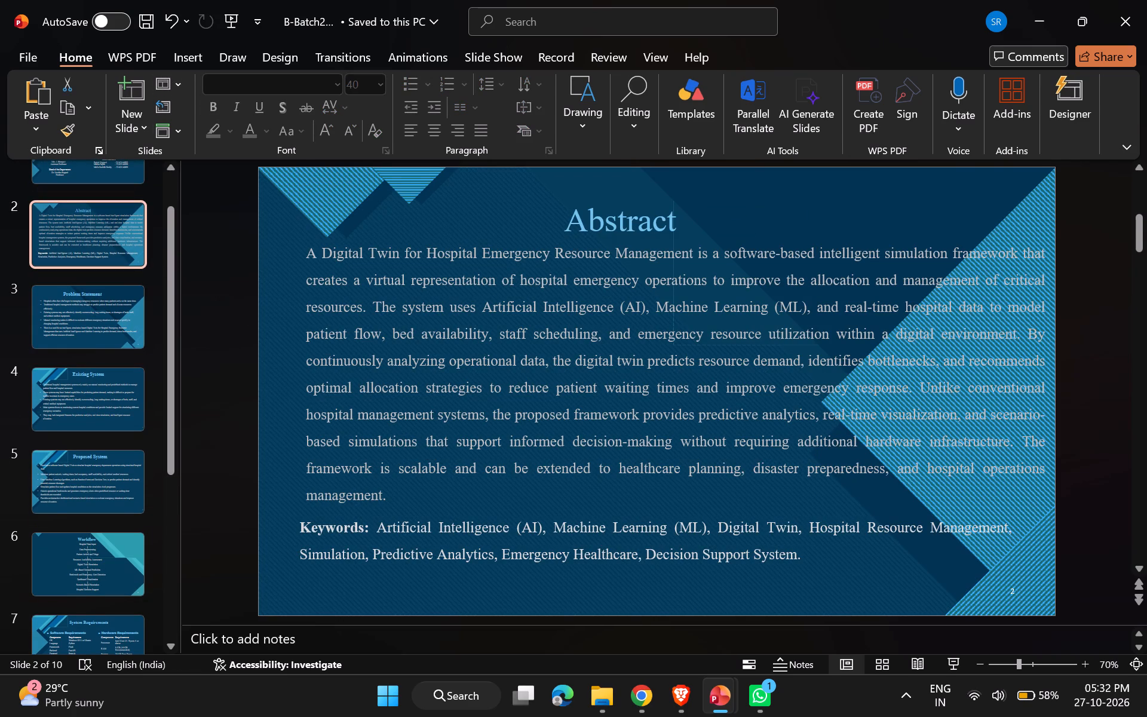
click(609, 223)
key(ctrl+s)
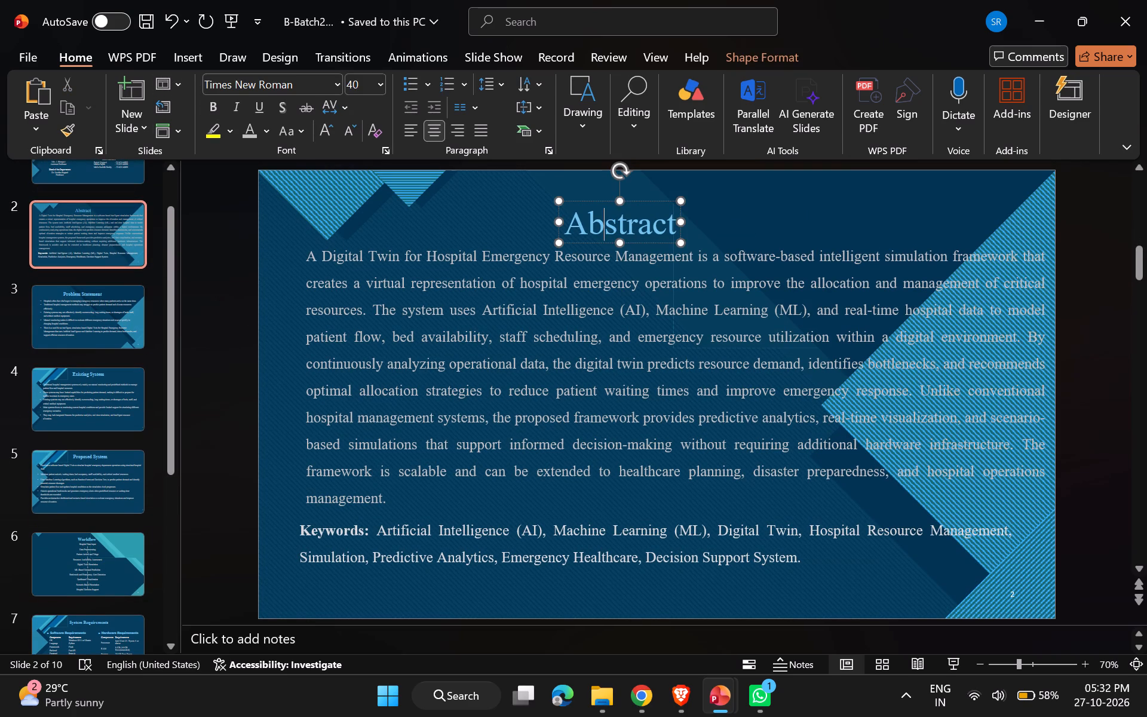
key(ctrl+a)
click(207, 103)
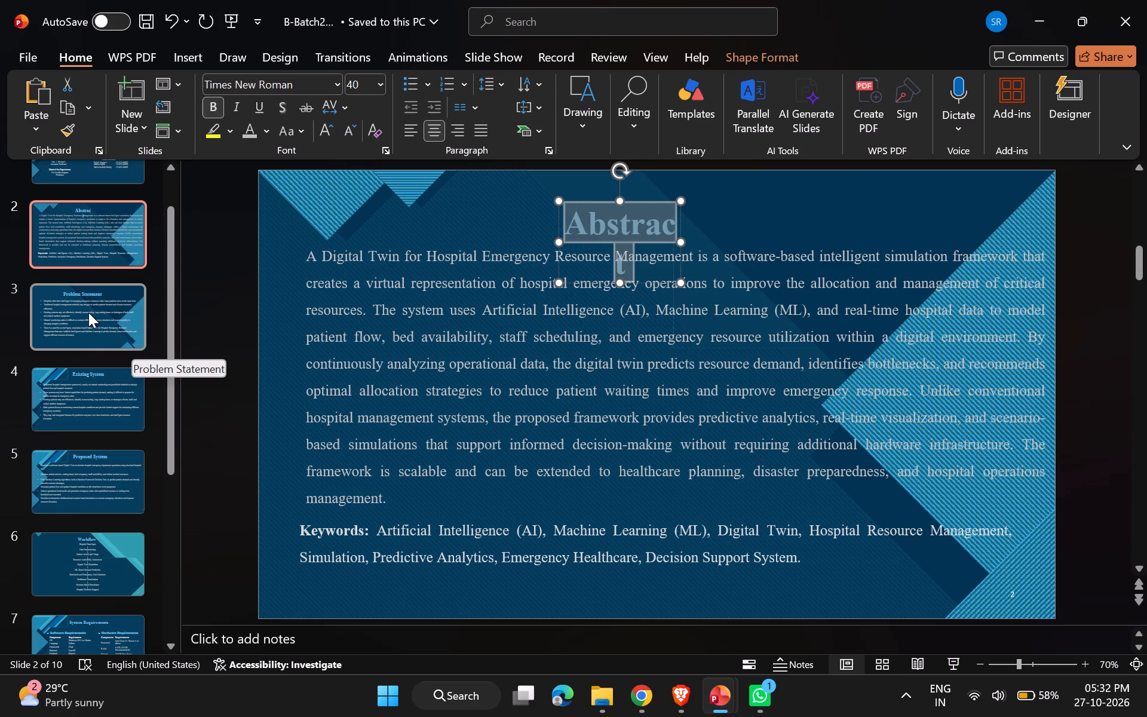
Widen the Abstract title's text box on both sides so the centred title fits on one line.
scroll(88, 312, up, 1)
click(597, 228)
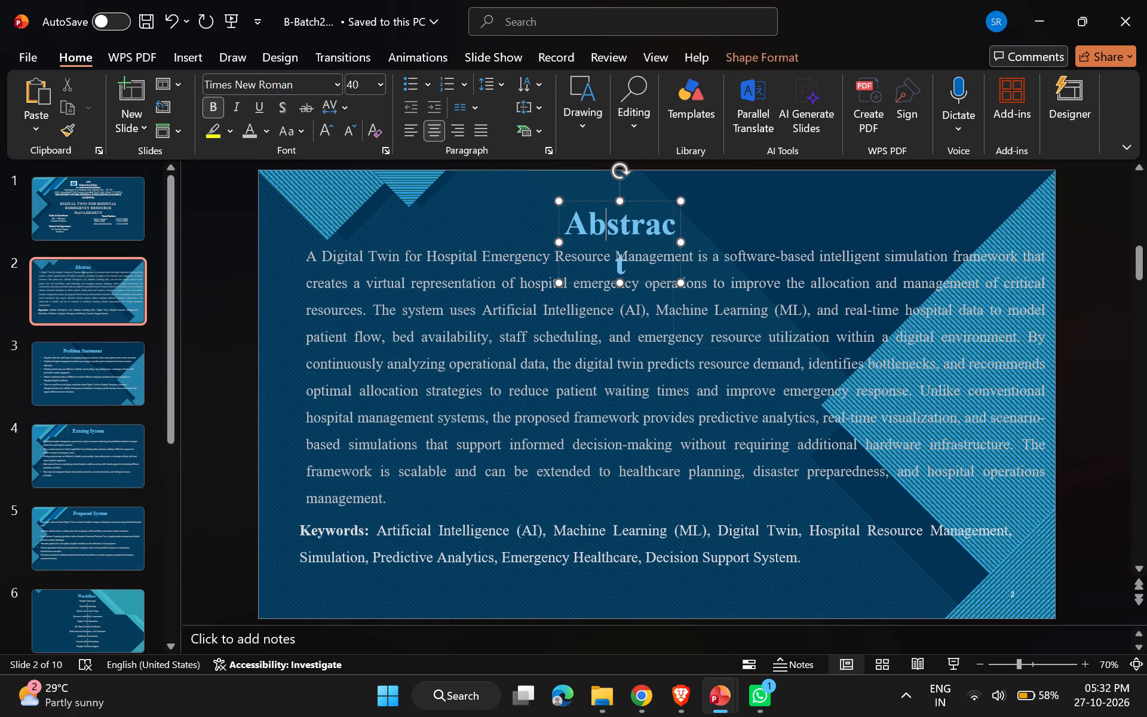
drag(558, 241, 540, 239)
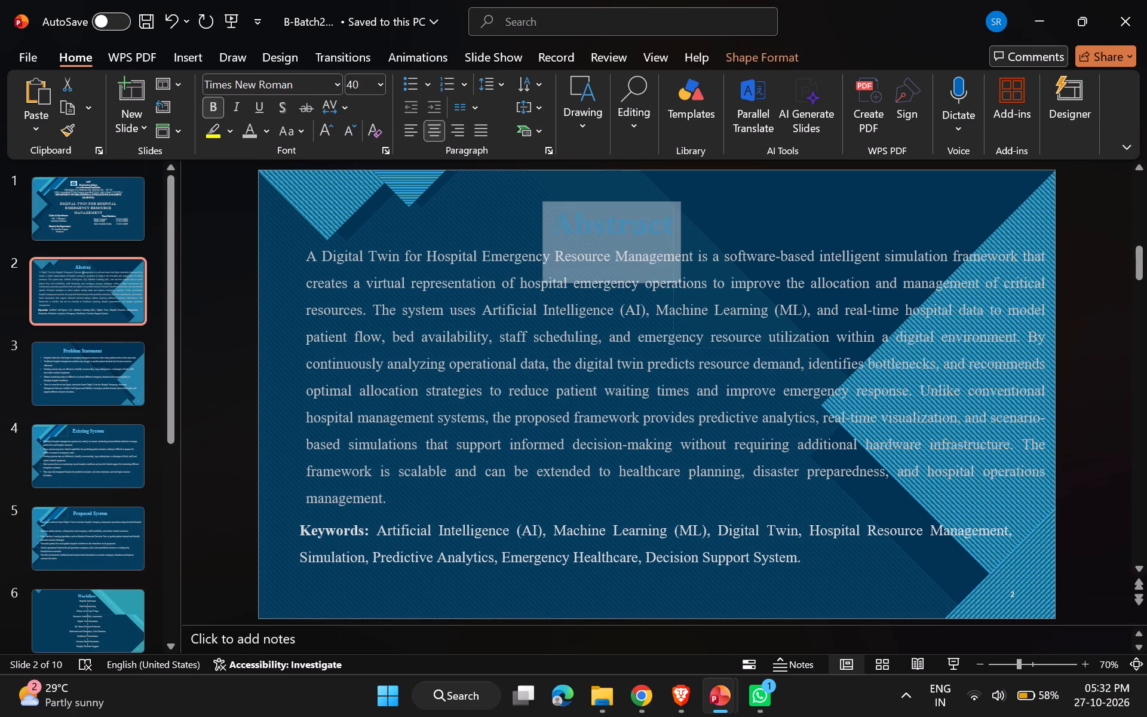
drag(540, 239, 535, 238)
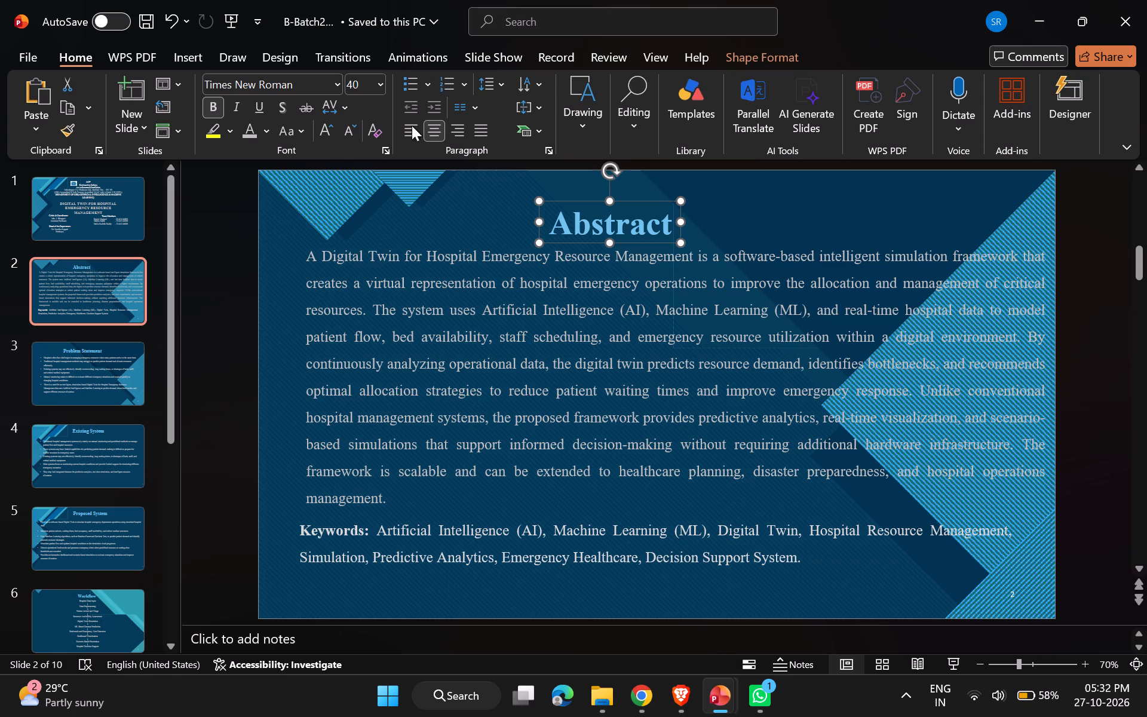
click(428, 130)
drag(679, 225, 690, 226)
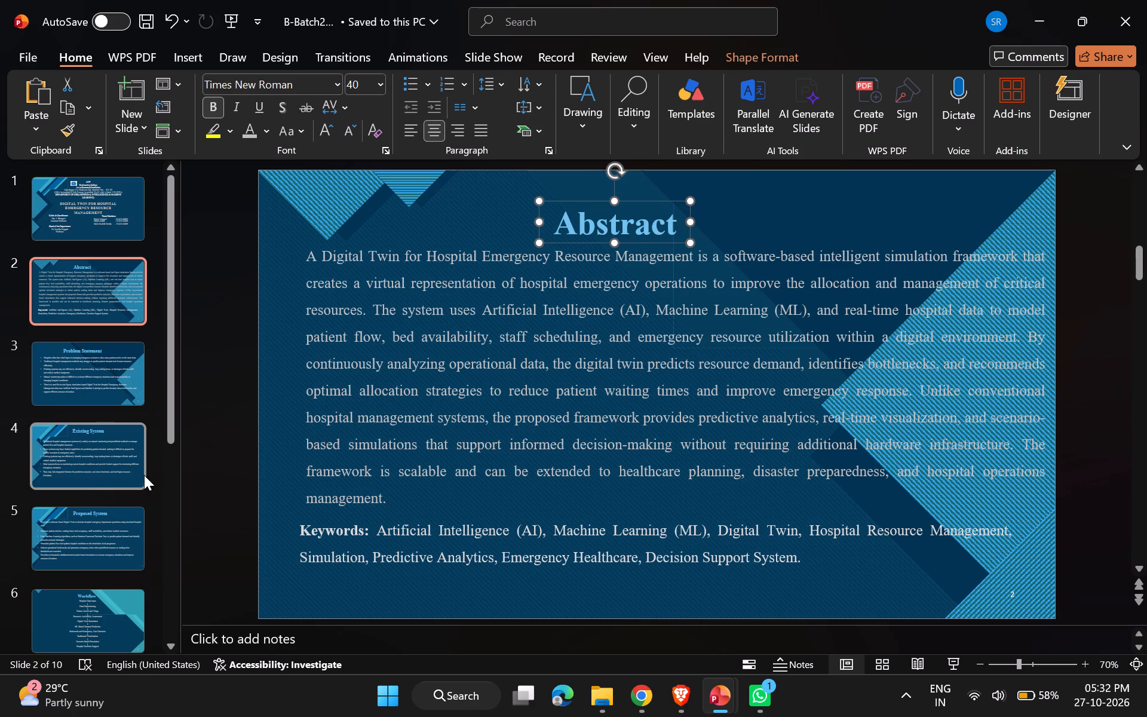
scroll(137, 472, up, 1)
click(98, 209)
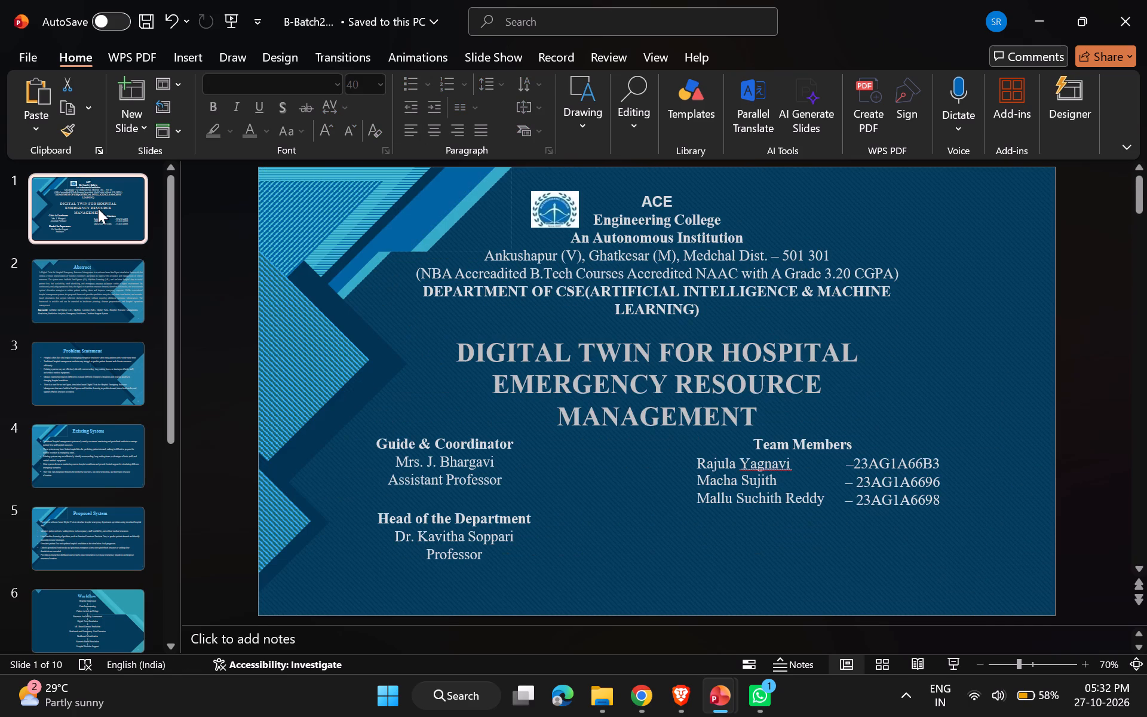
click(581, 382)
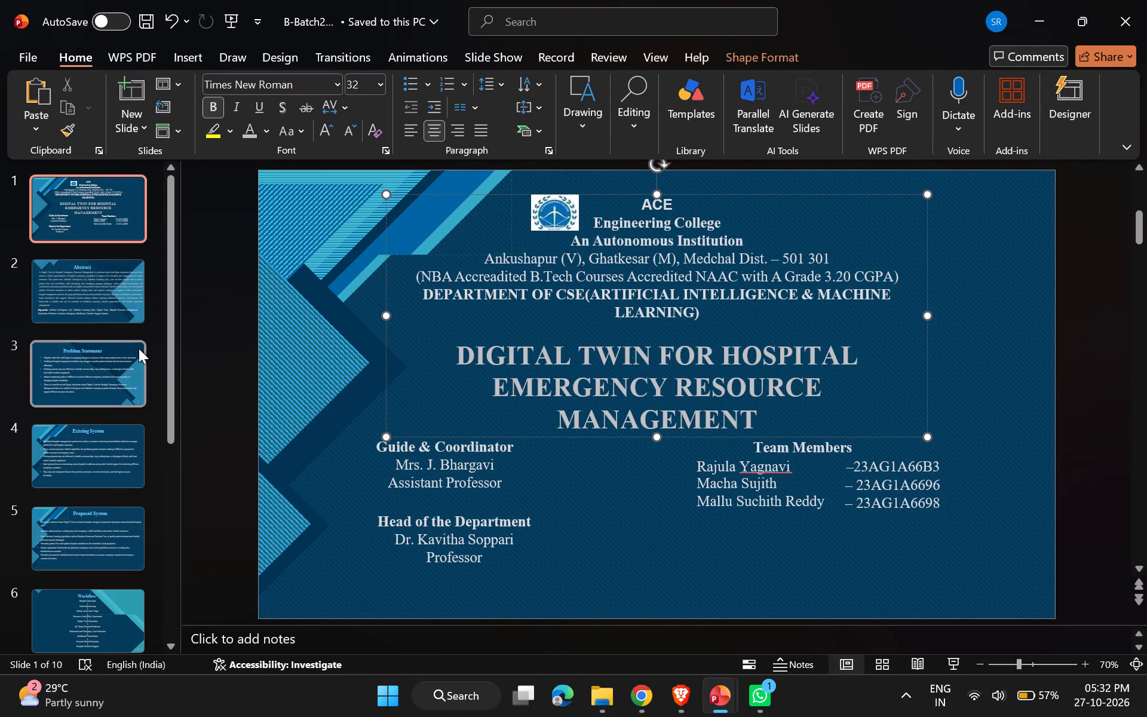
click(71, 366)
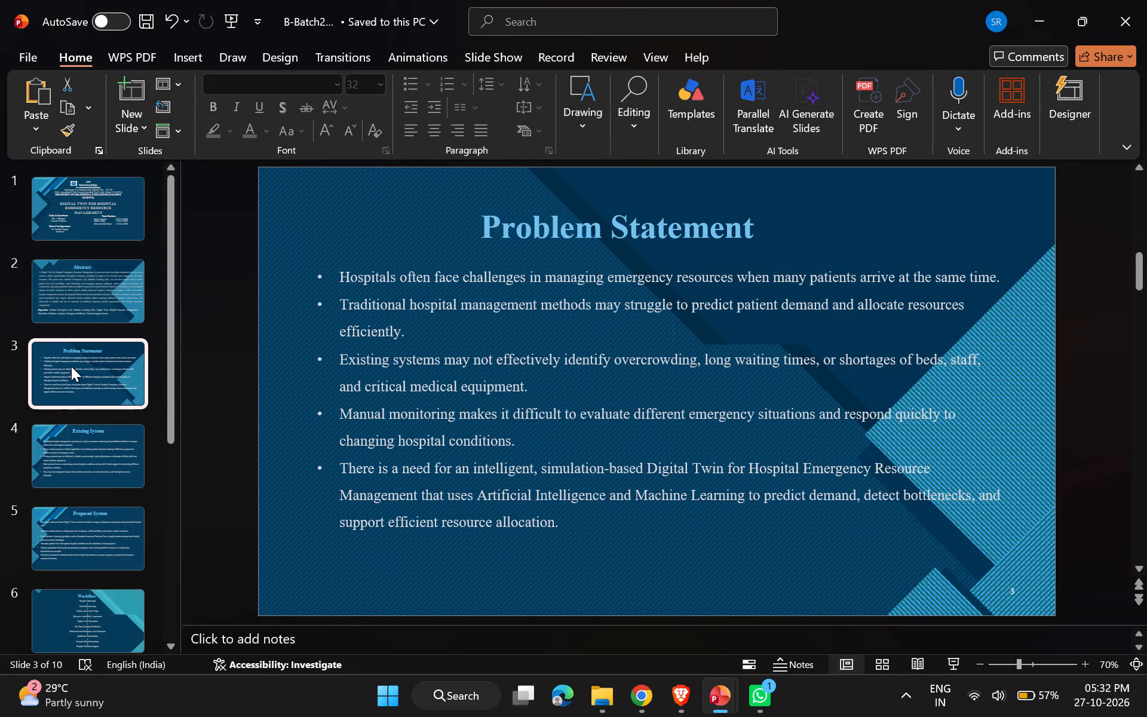
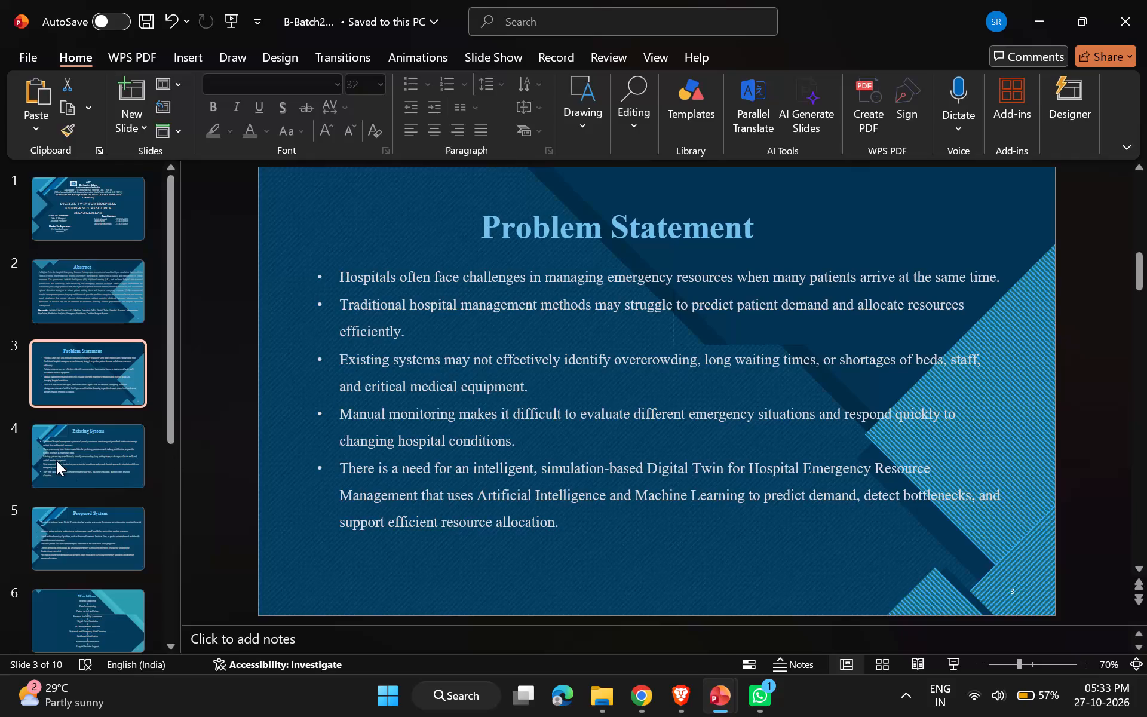
Copy row 5 of the Literature Review table on slide 8 and delete it from that table.
scroll(56, 461, down, 5)
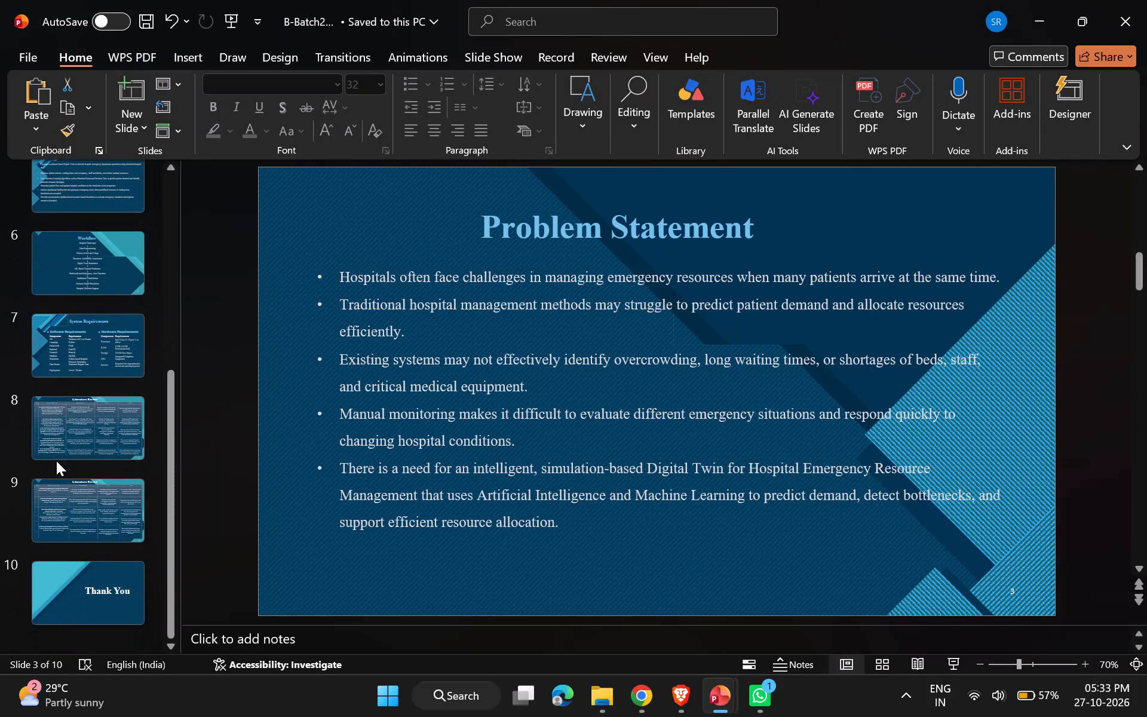
click(94, 275)
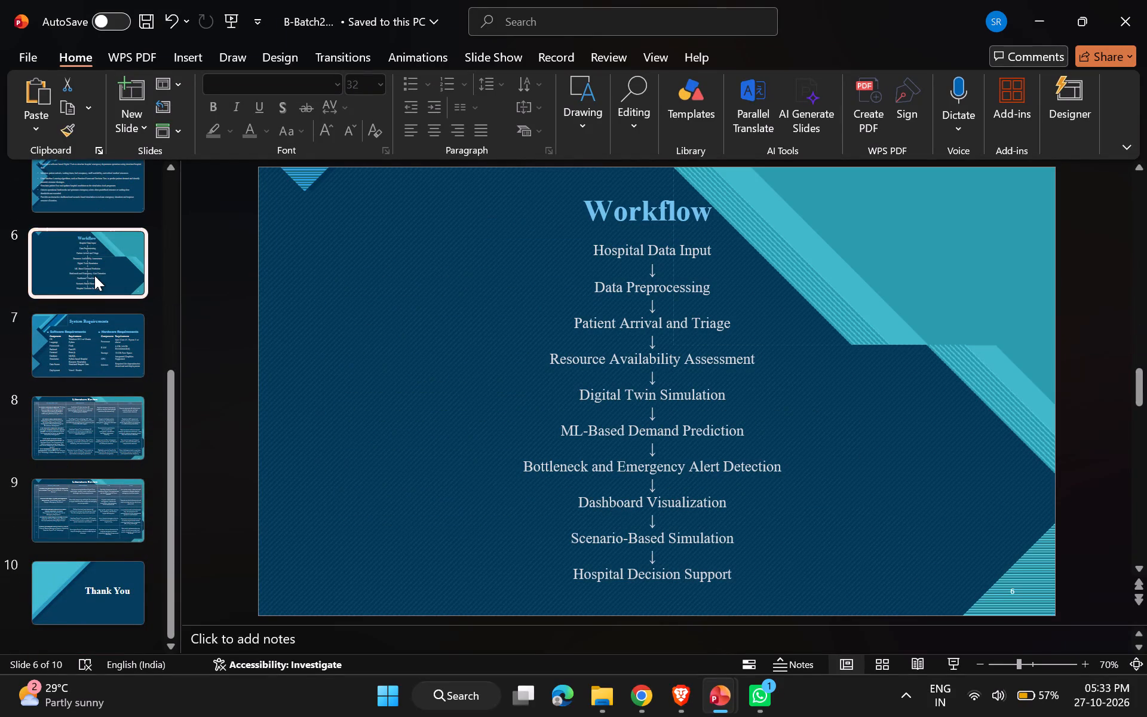
click(88, 315)
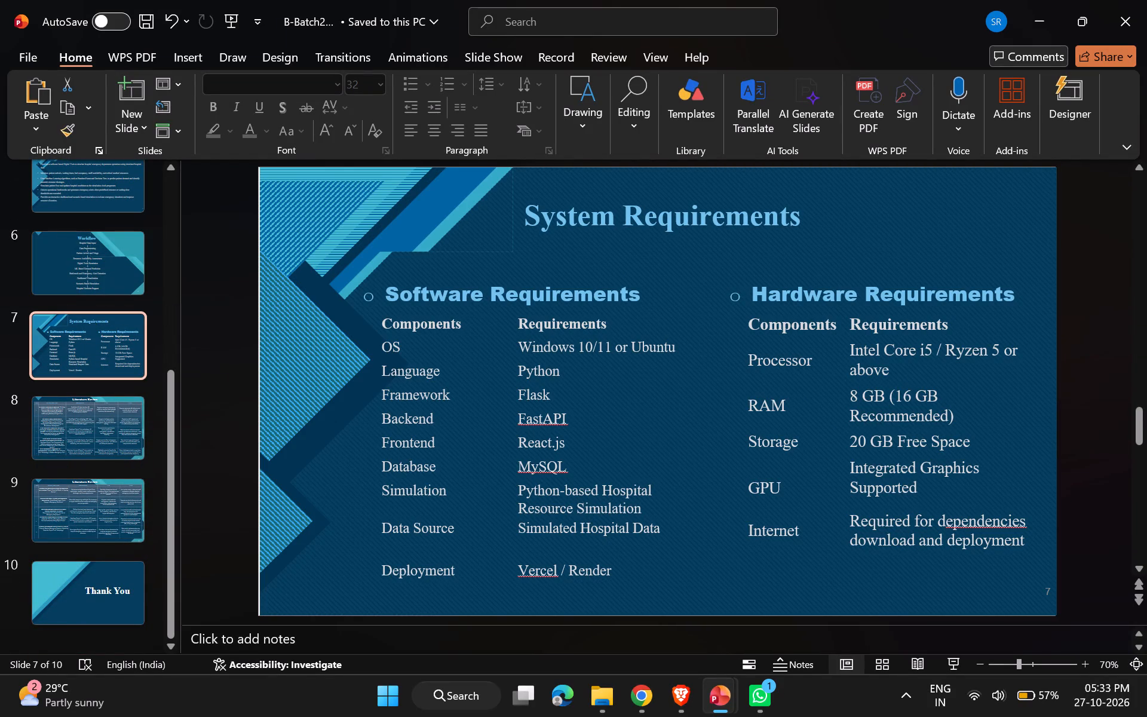
click(969, 522)
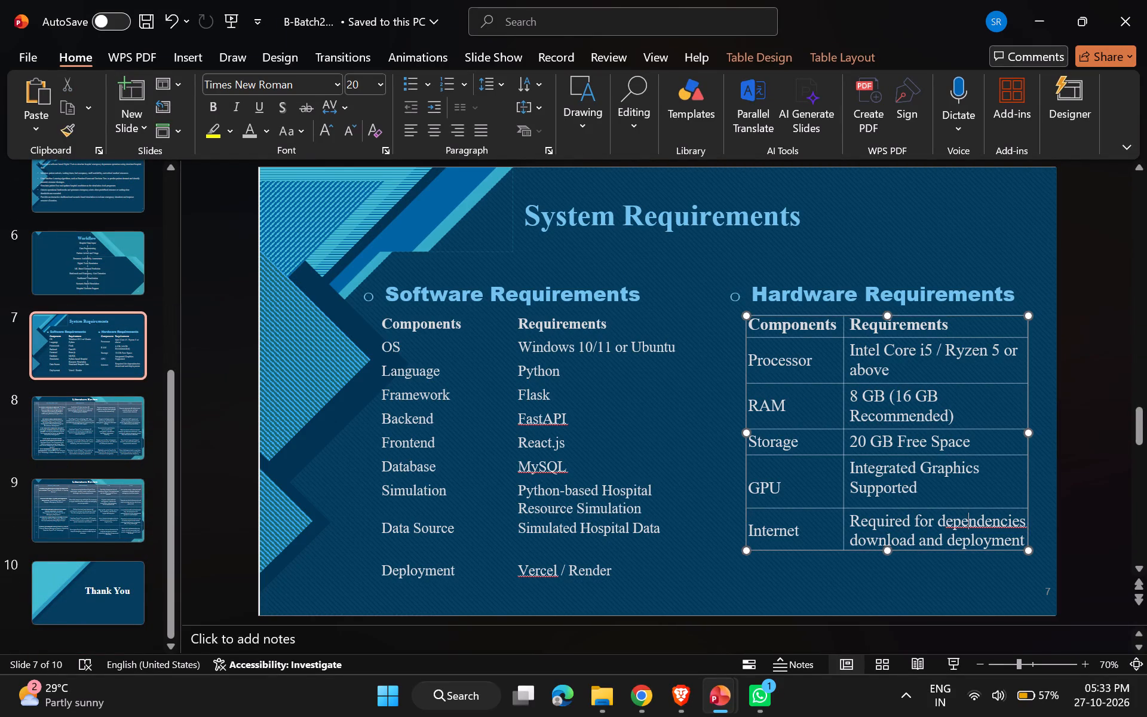
click(969, 522)
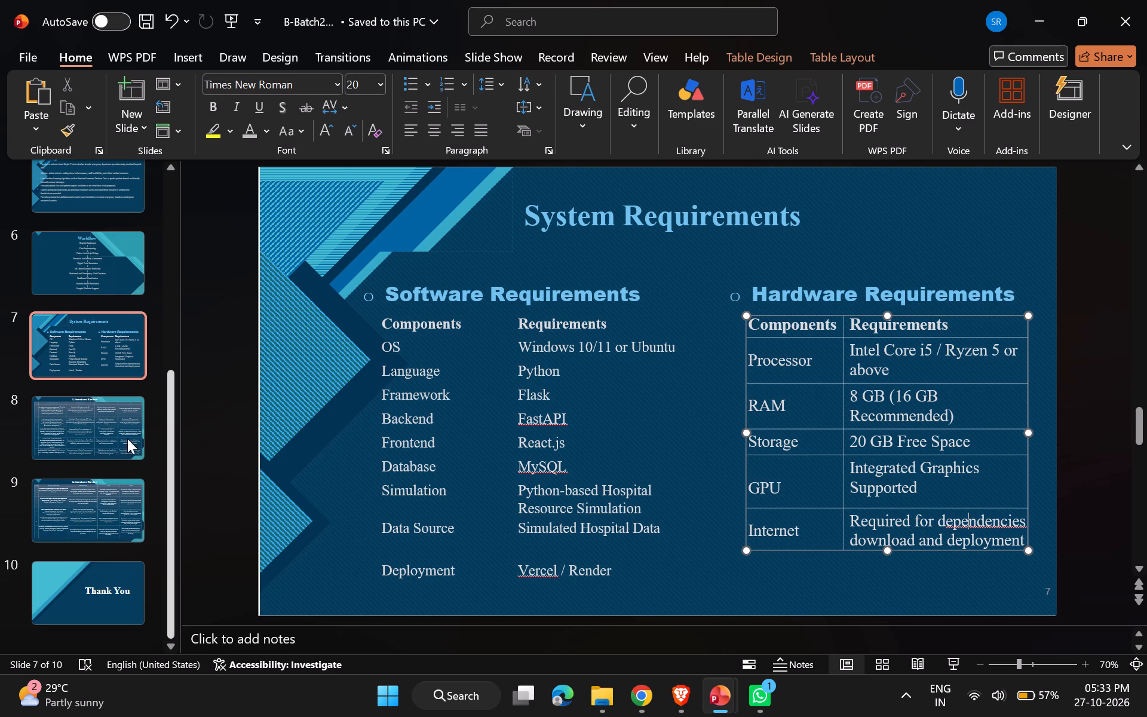
click(60, 424)
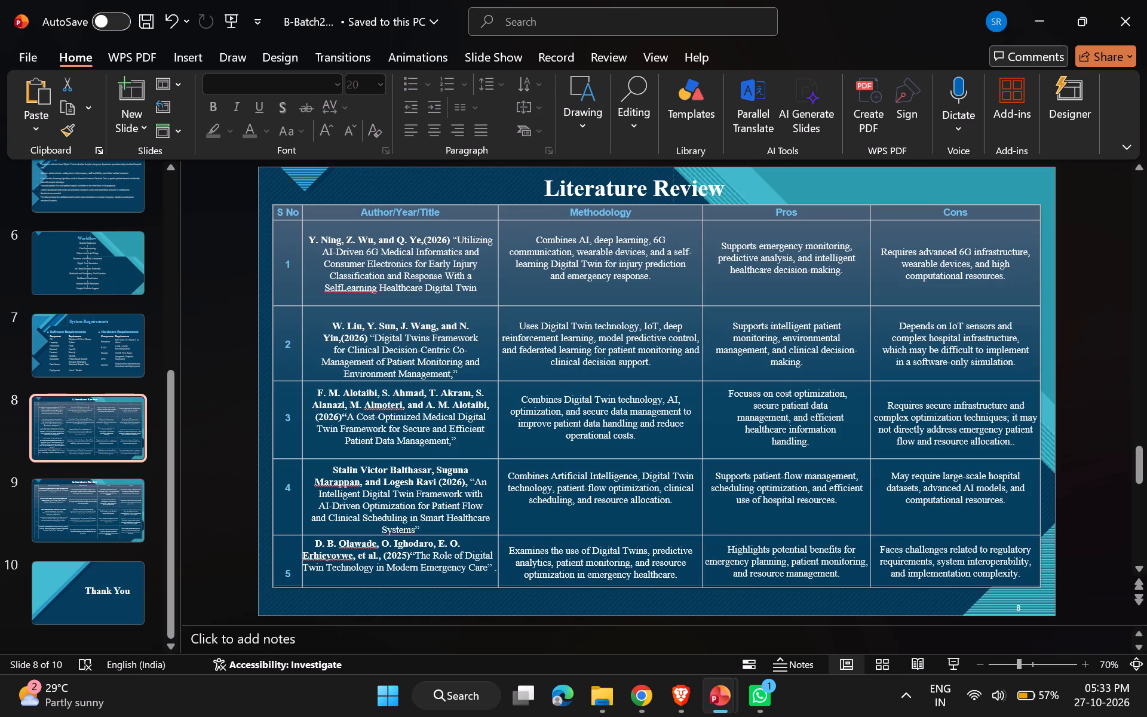
click(275, 535)
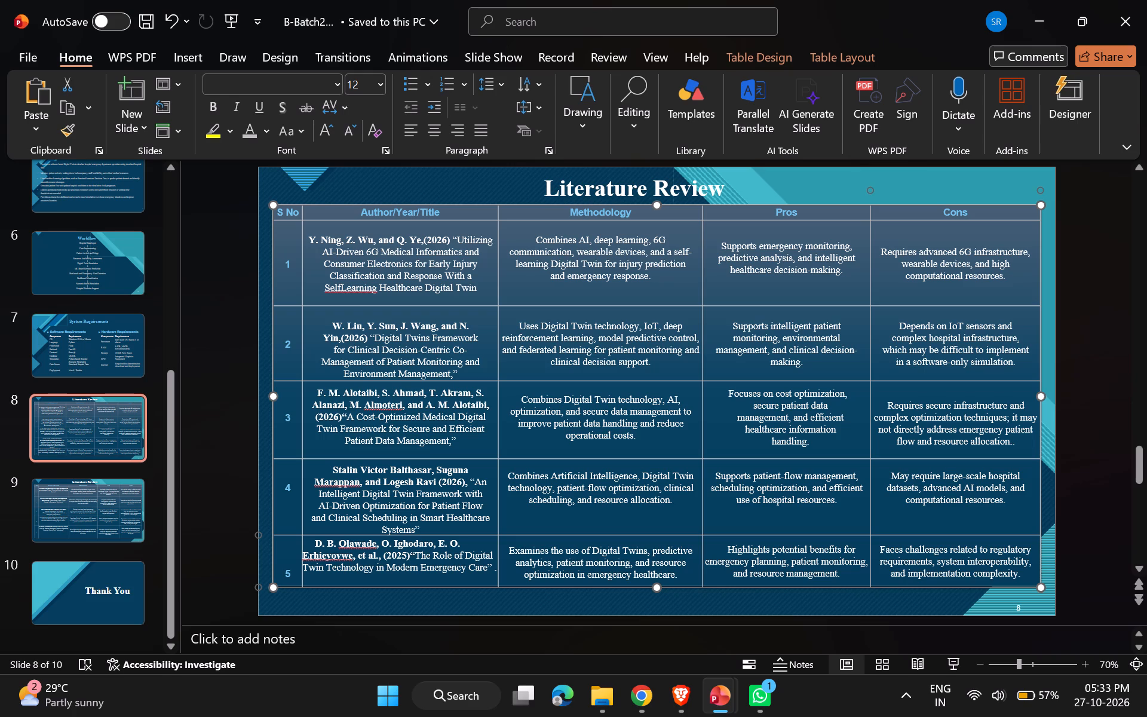
drag(1025, 574, 287, 546)
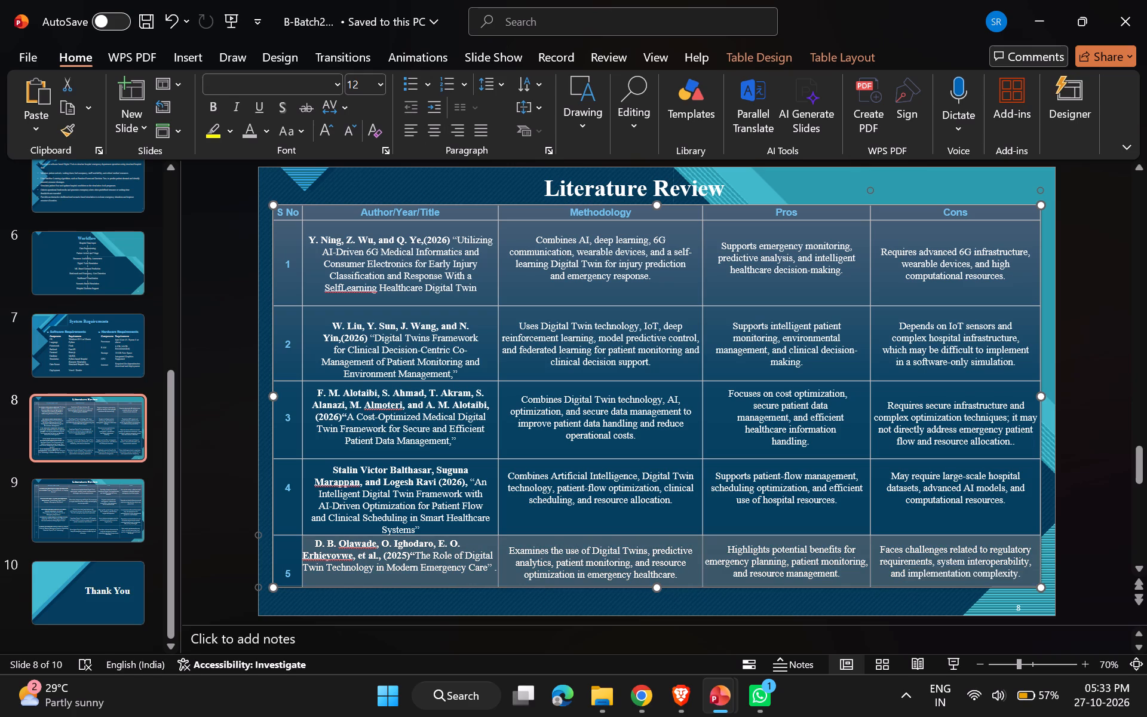
drag(287, 546, 286, 546)
key(ctrl+c)
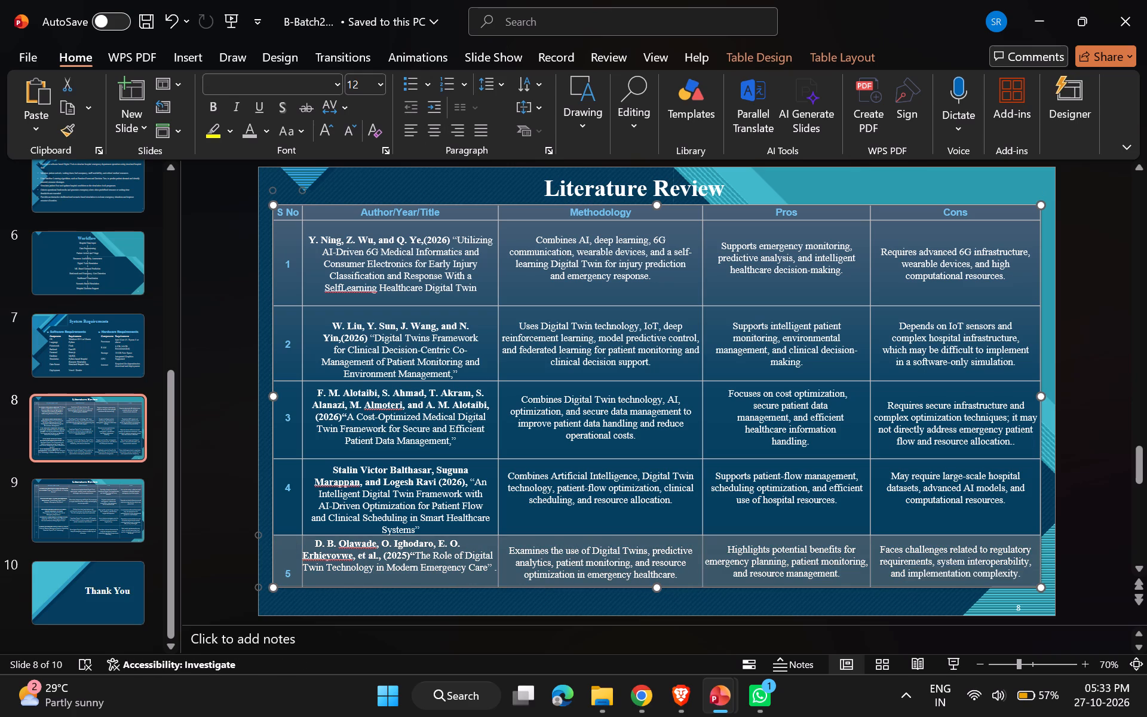
key(BackSpace)
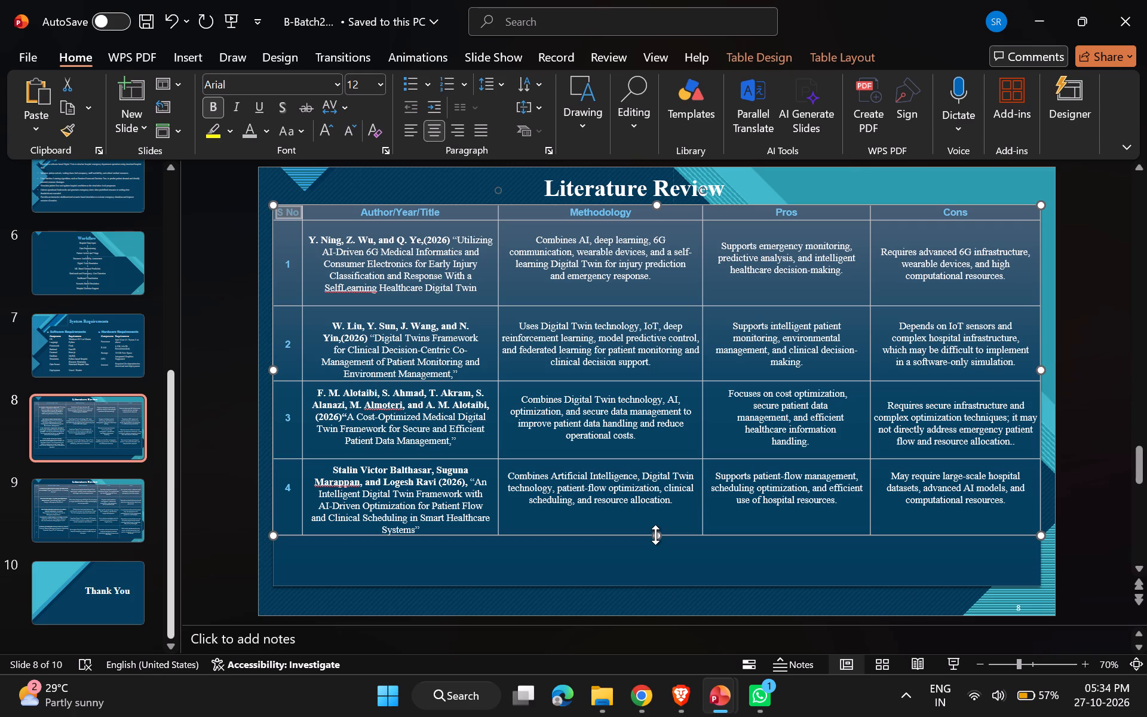
Stretch the slide 8 Literature Review table downward to fill the space of the removed row.
drag(655, 535, 661, 589)
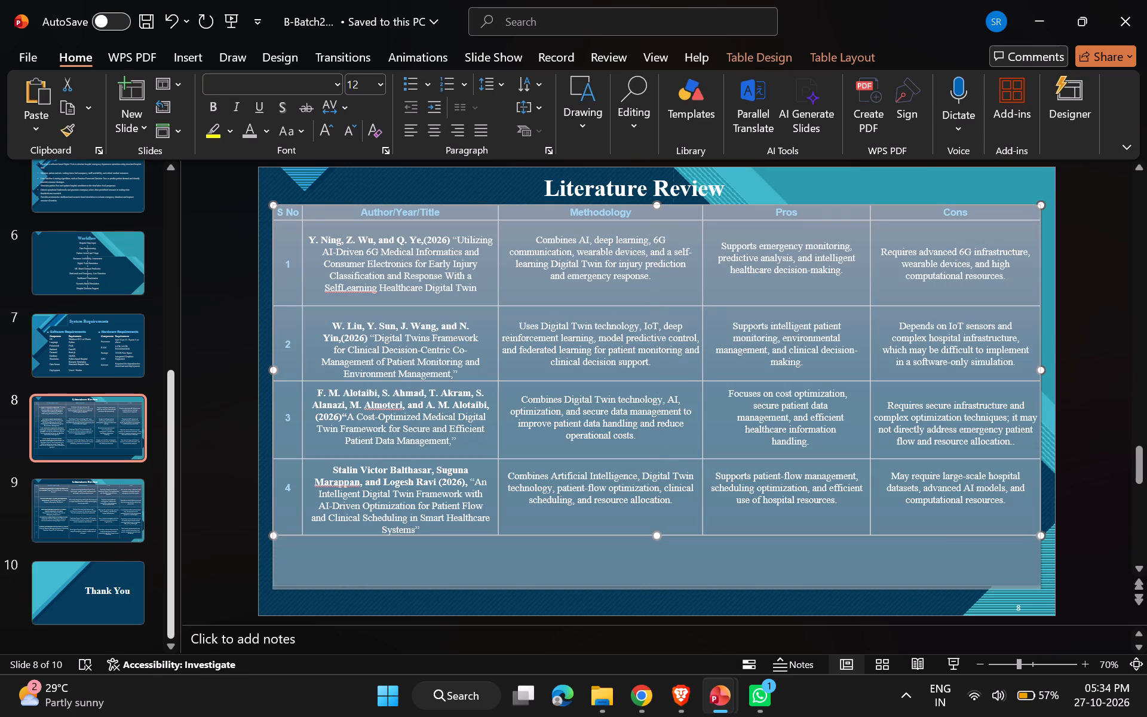
drag(661, 589, 661, 587)
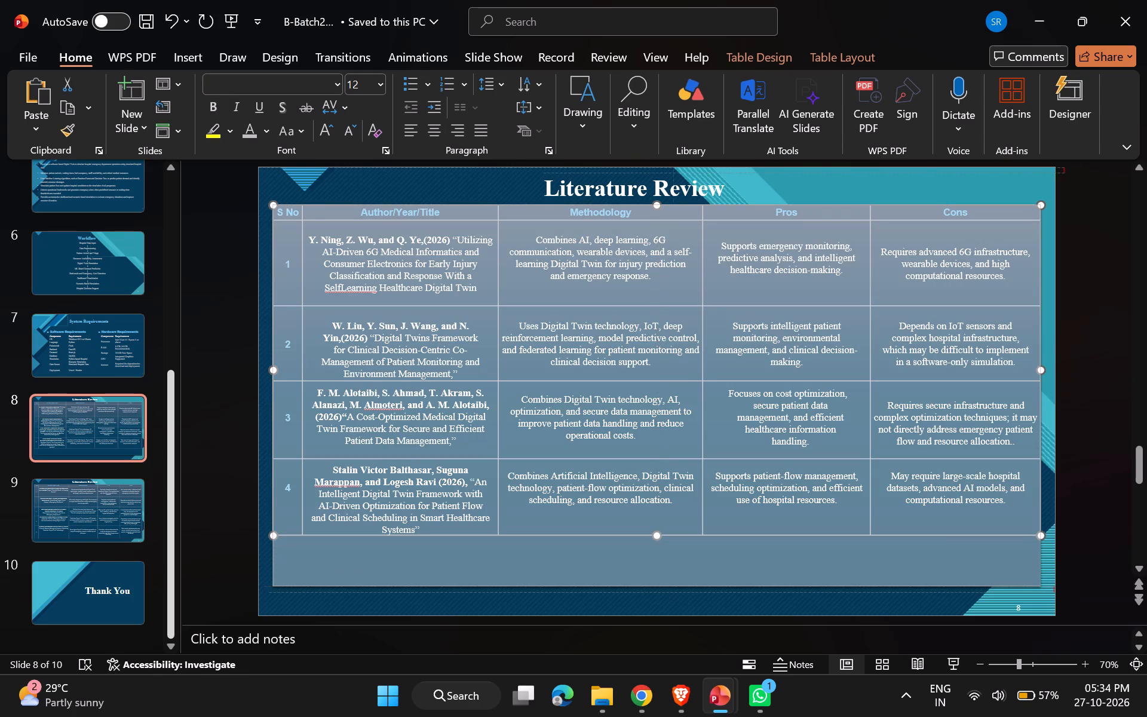
drag(661, 587, 660, 587)
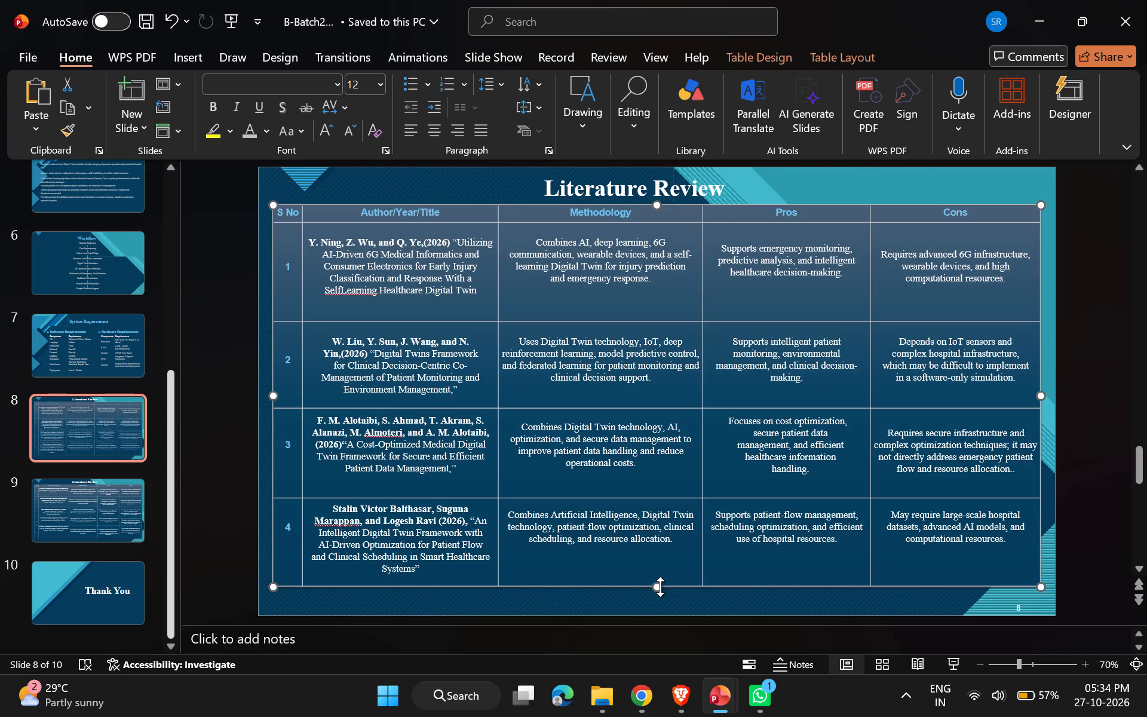
Format the text in rows 1 to 4 of the slide 8 table as Times New Roman, size 13.
drag(1011, 546, 949, 551)
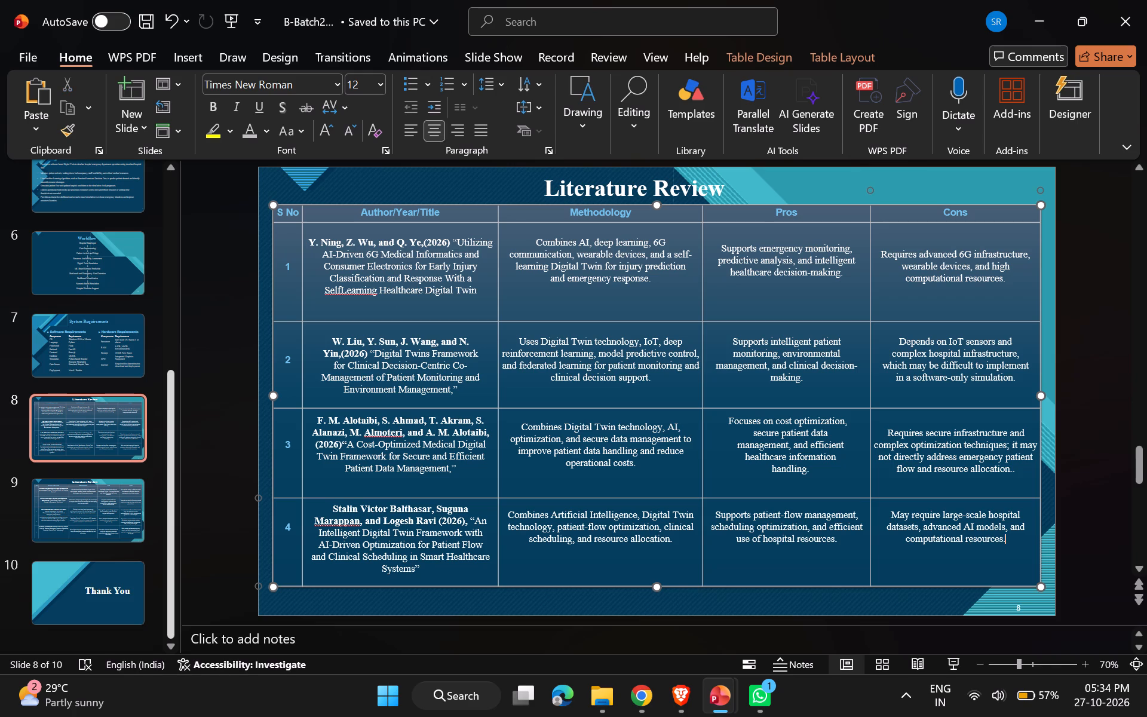
drag(949, 551, 320, 250)
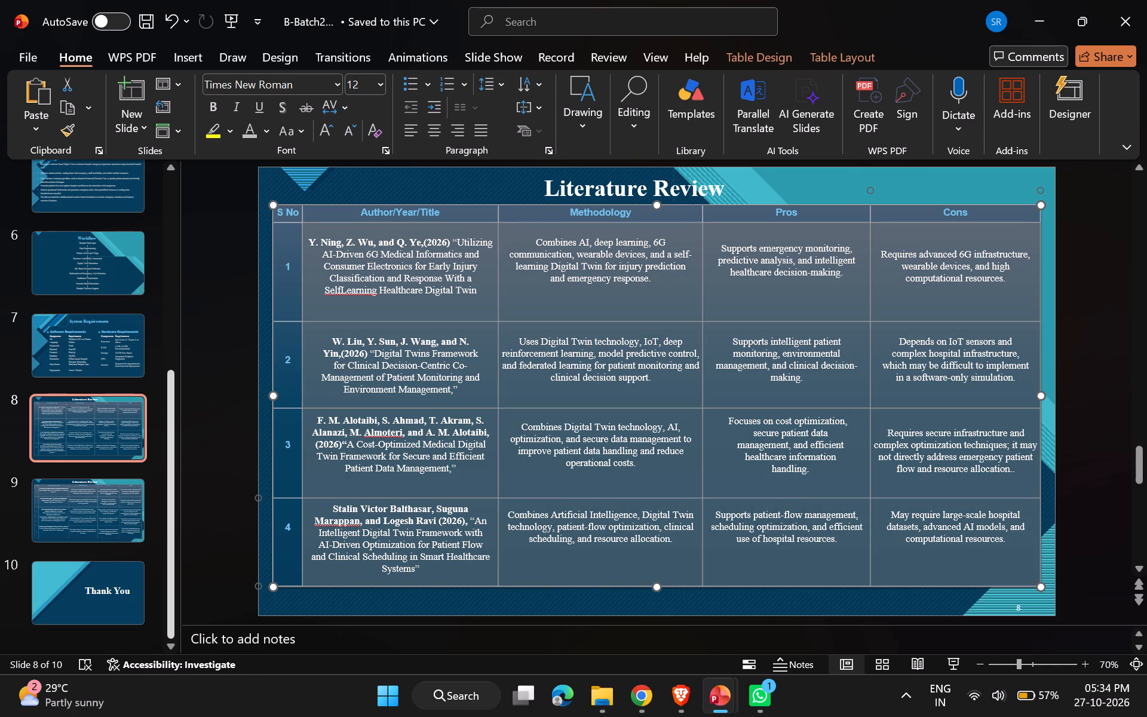
drag(320, 250, 278, 256)
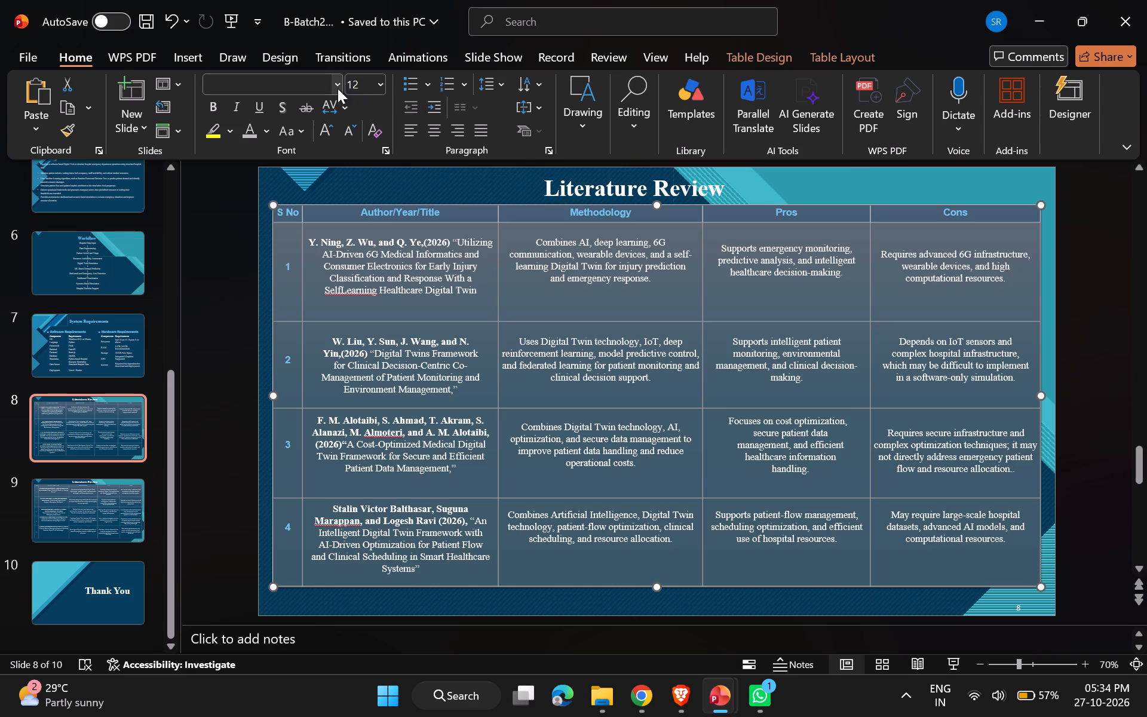
click(311, 81)
text(ti)
key(Return)
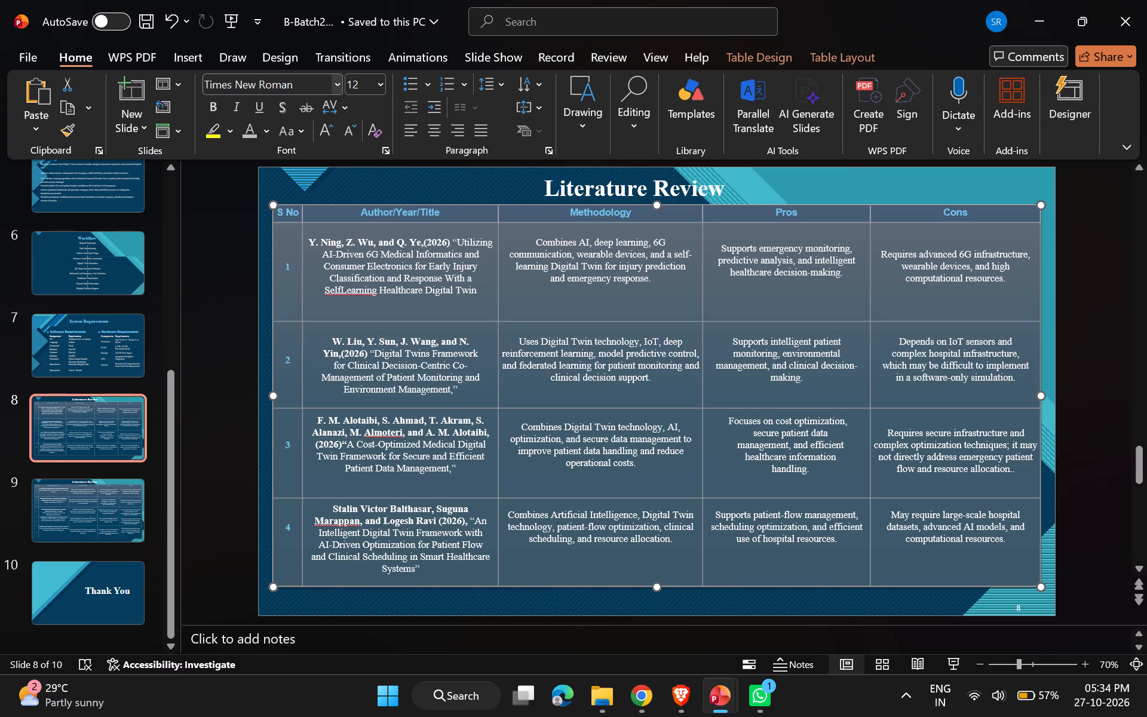
click(380, 78)
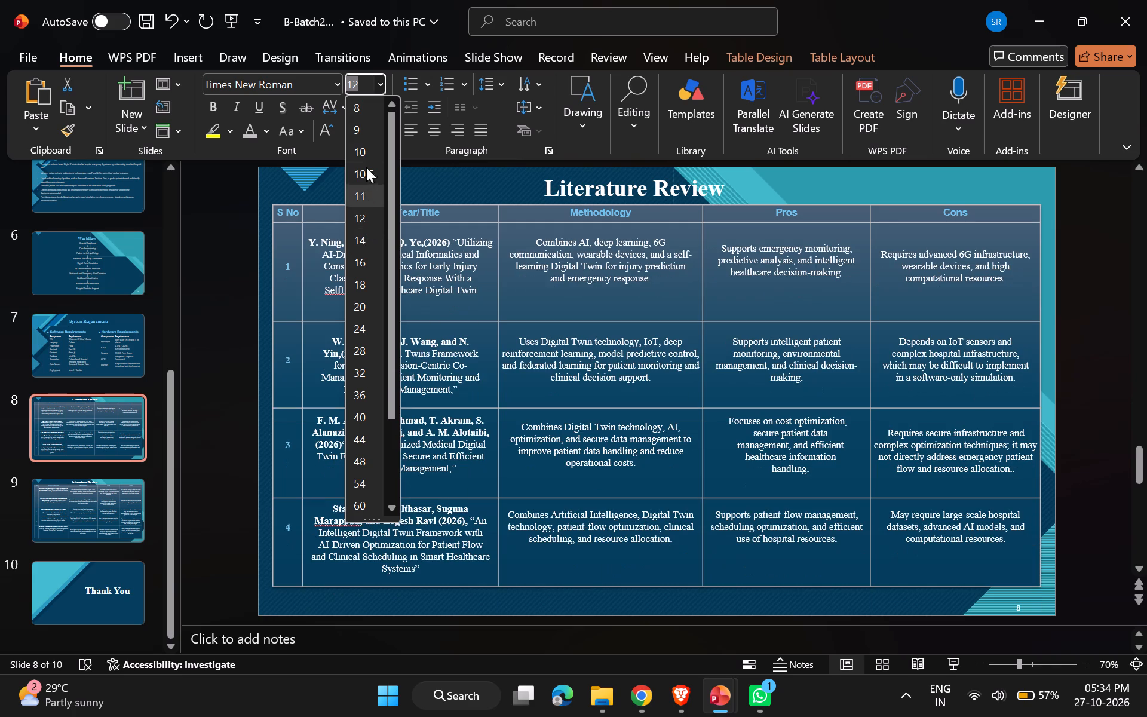
click(362, 84)
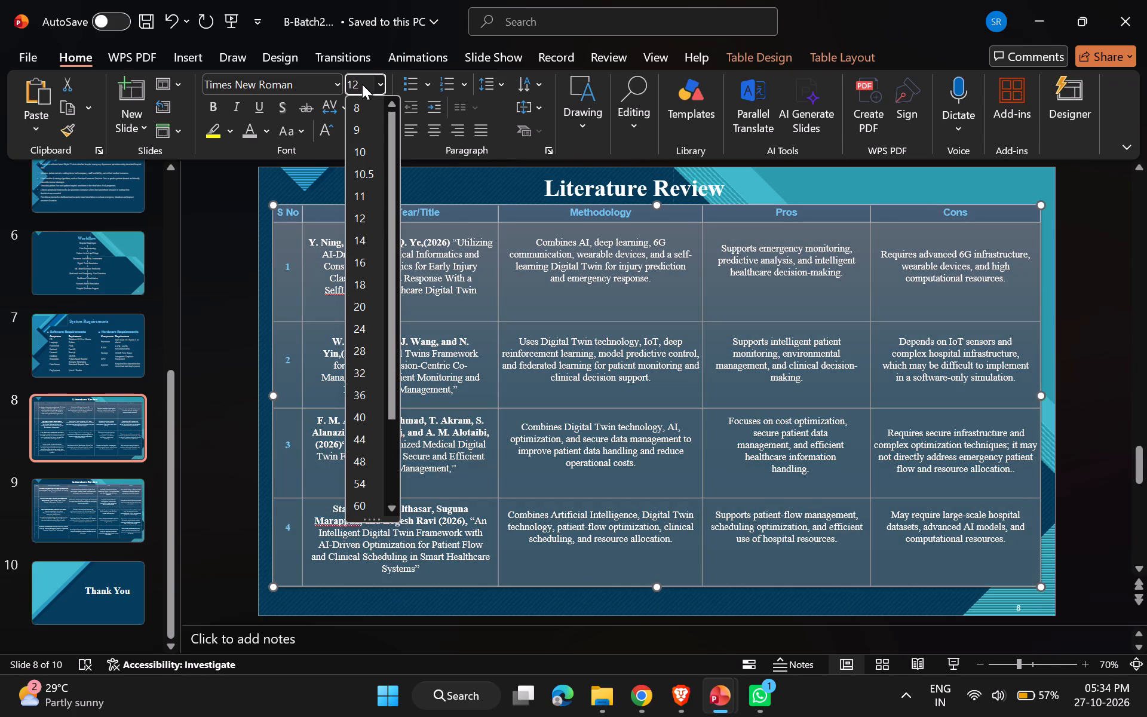
key(BackSpace)
key(3)
key(Return)
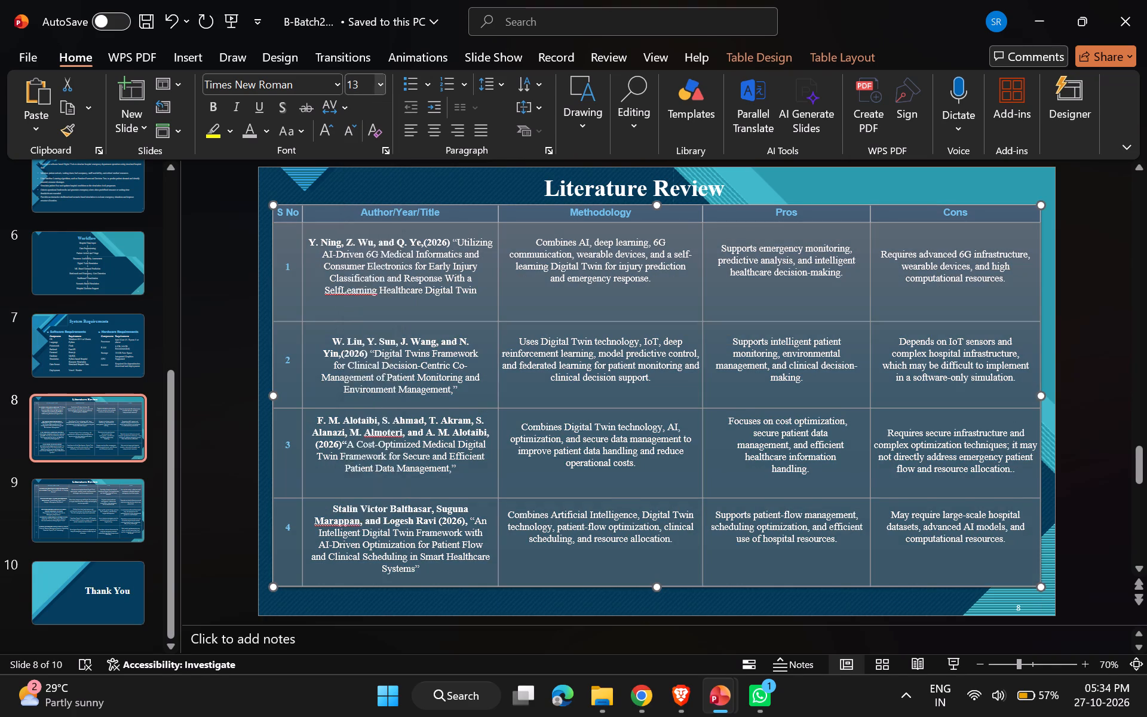
click(608, 578)
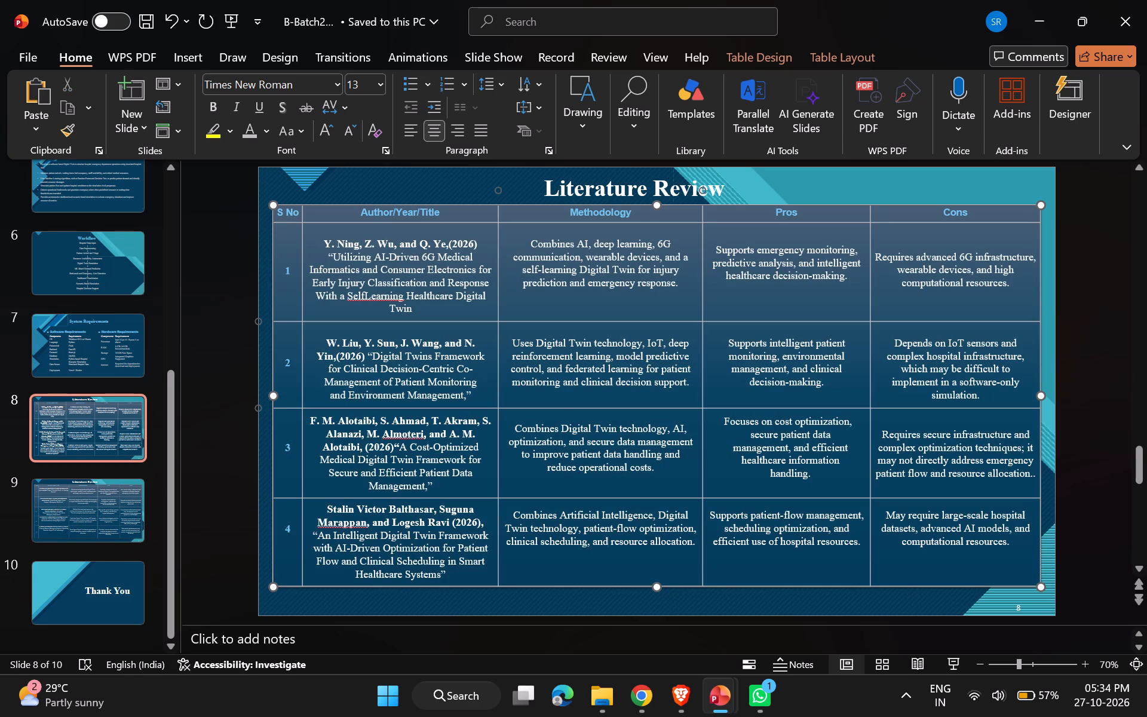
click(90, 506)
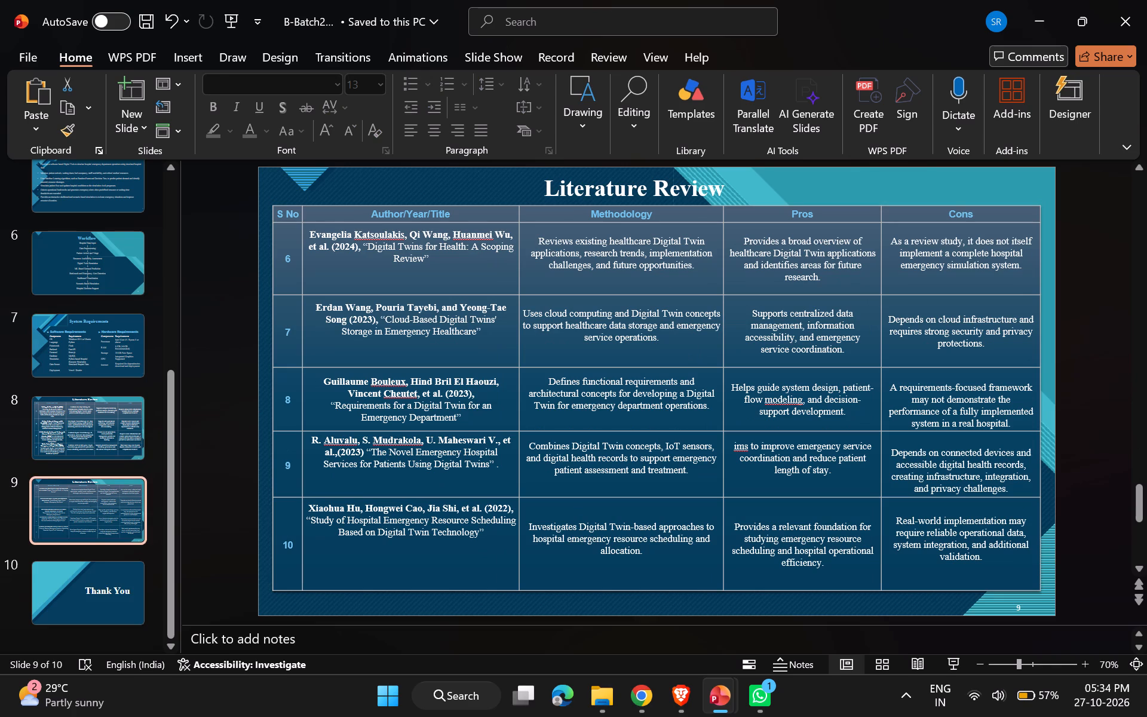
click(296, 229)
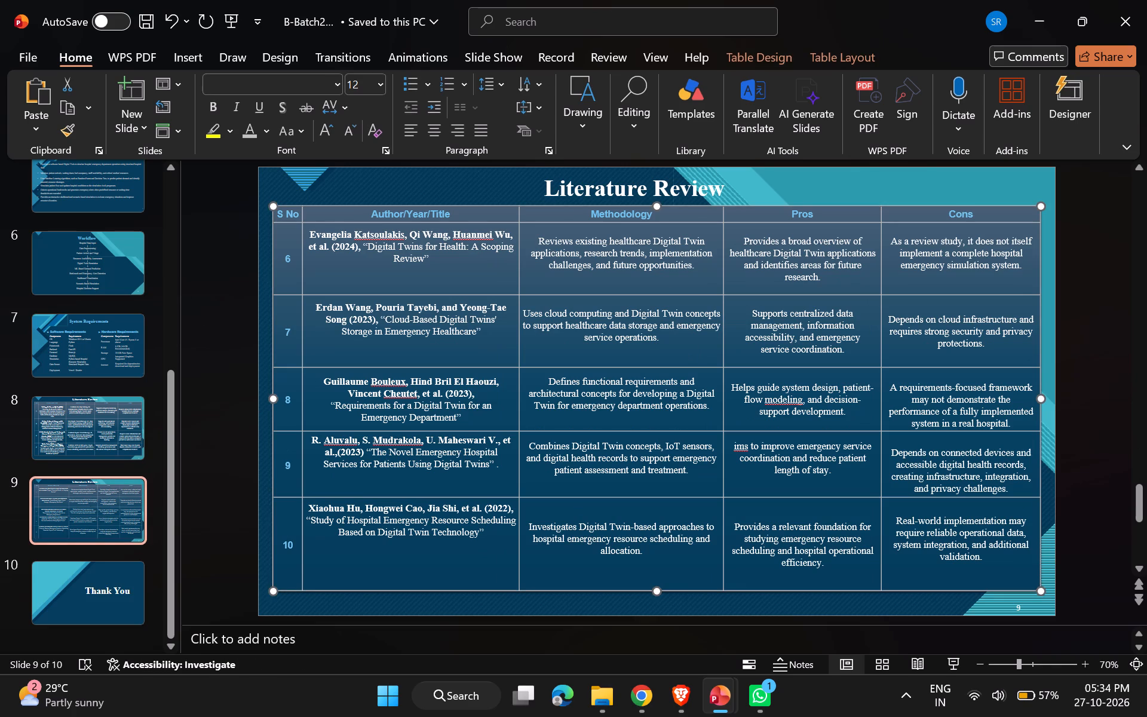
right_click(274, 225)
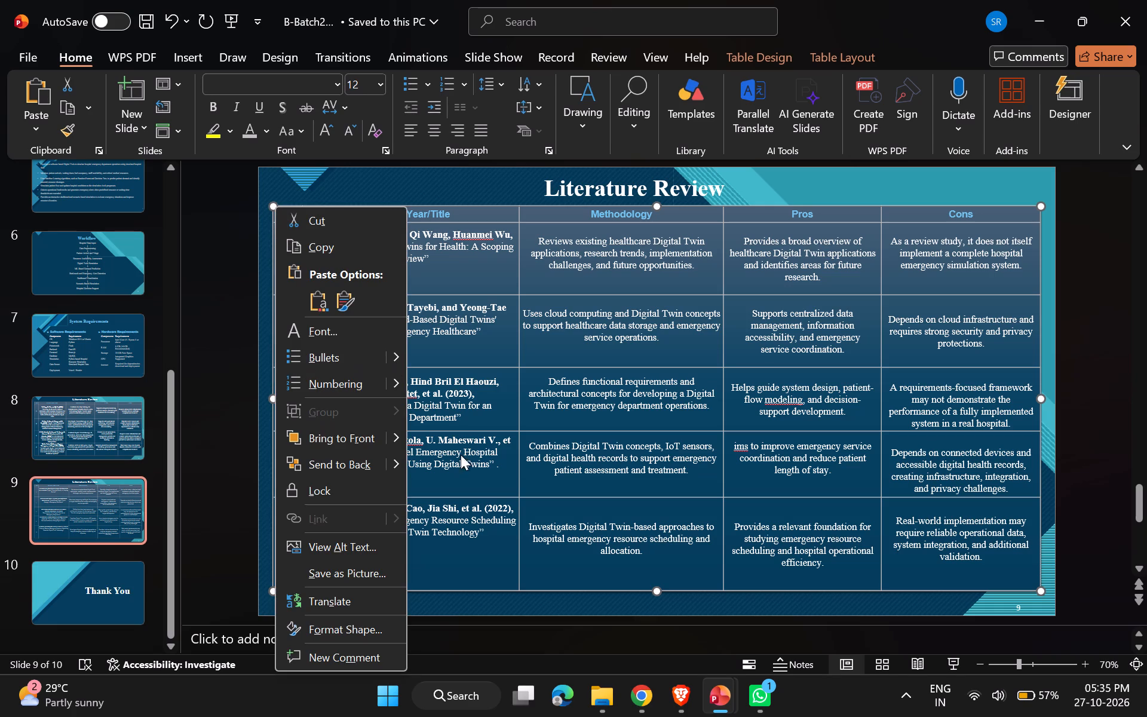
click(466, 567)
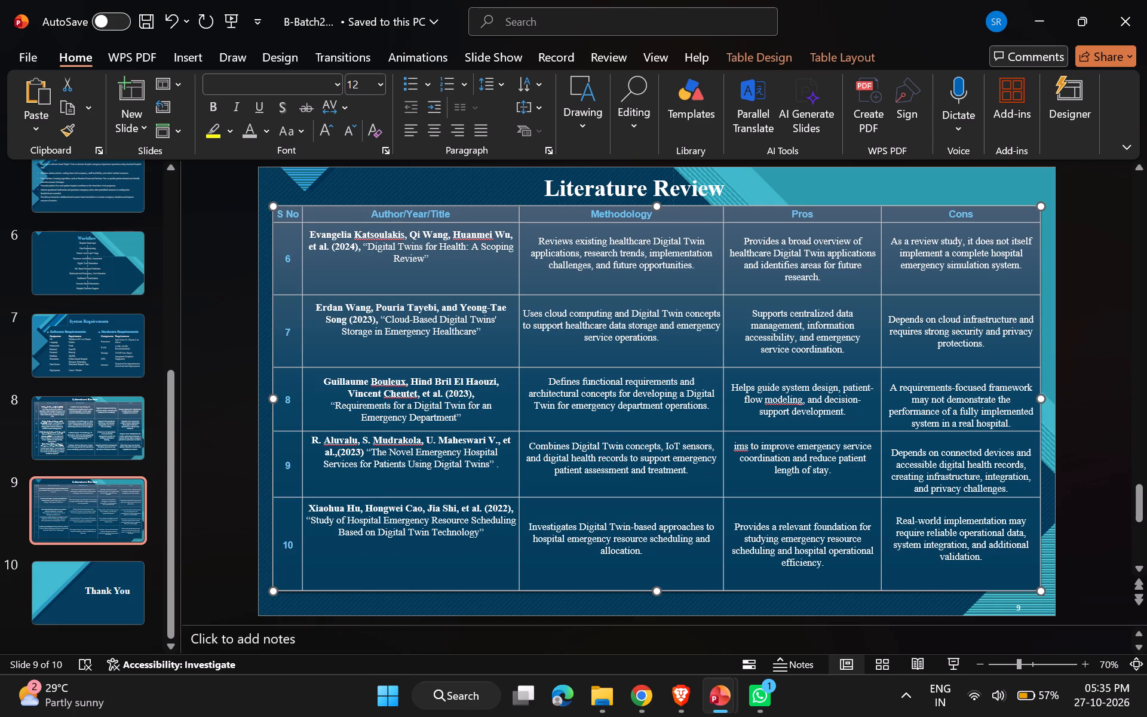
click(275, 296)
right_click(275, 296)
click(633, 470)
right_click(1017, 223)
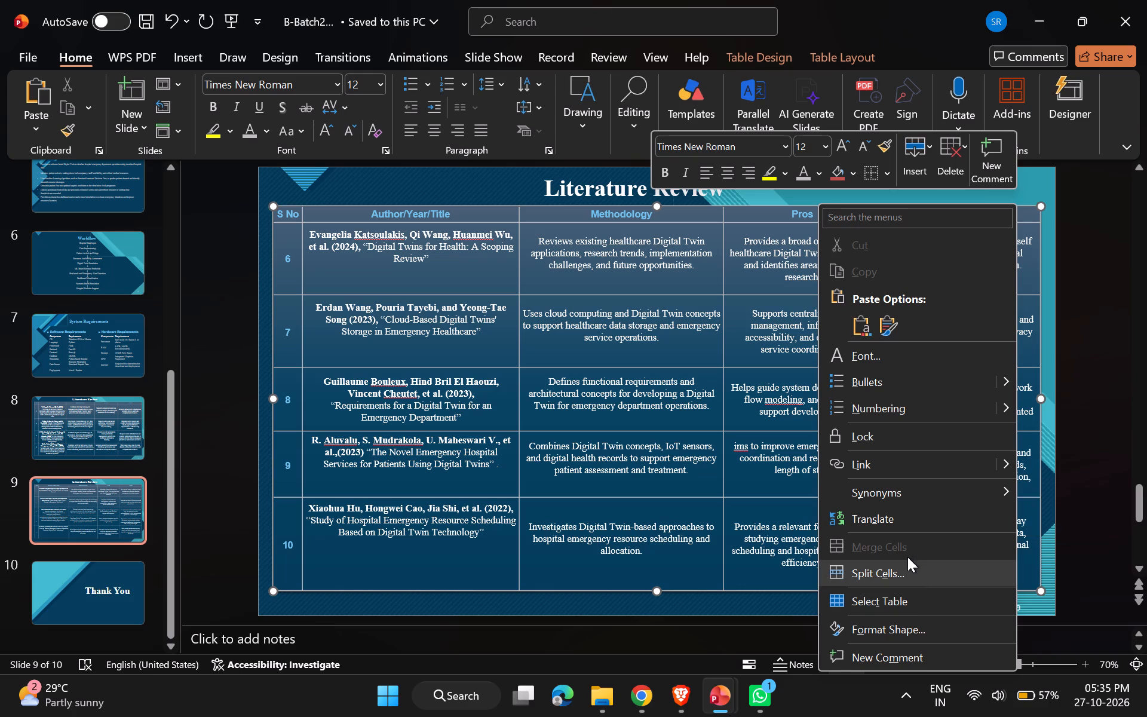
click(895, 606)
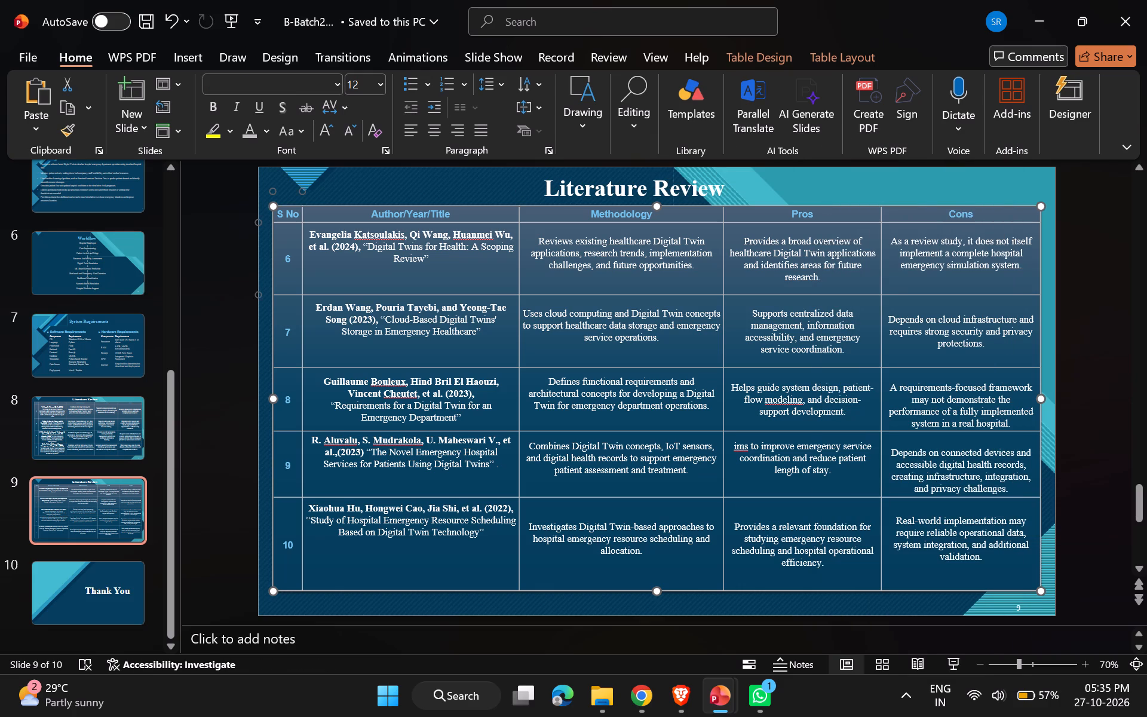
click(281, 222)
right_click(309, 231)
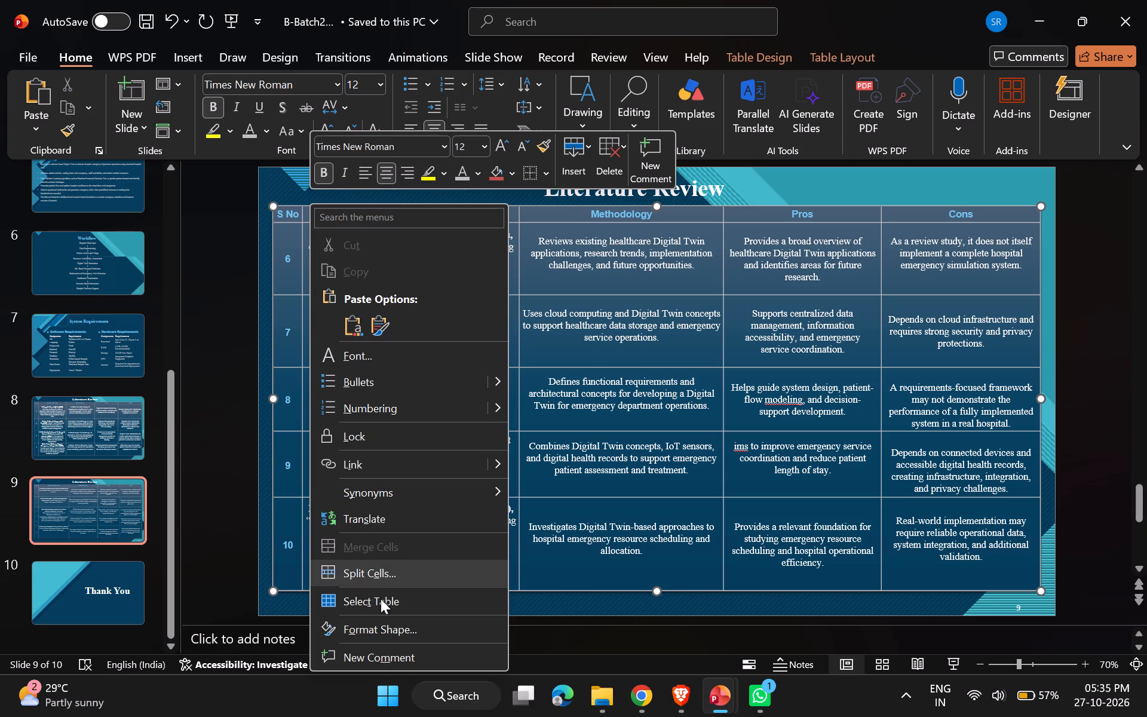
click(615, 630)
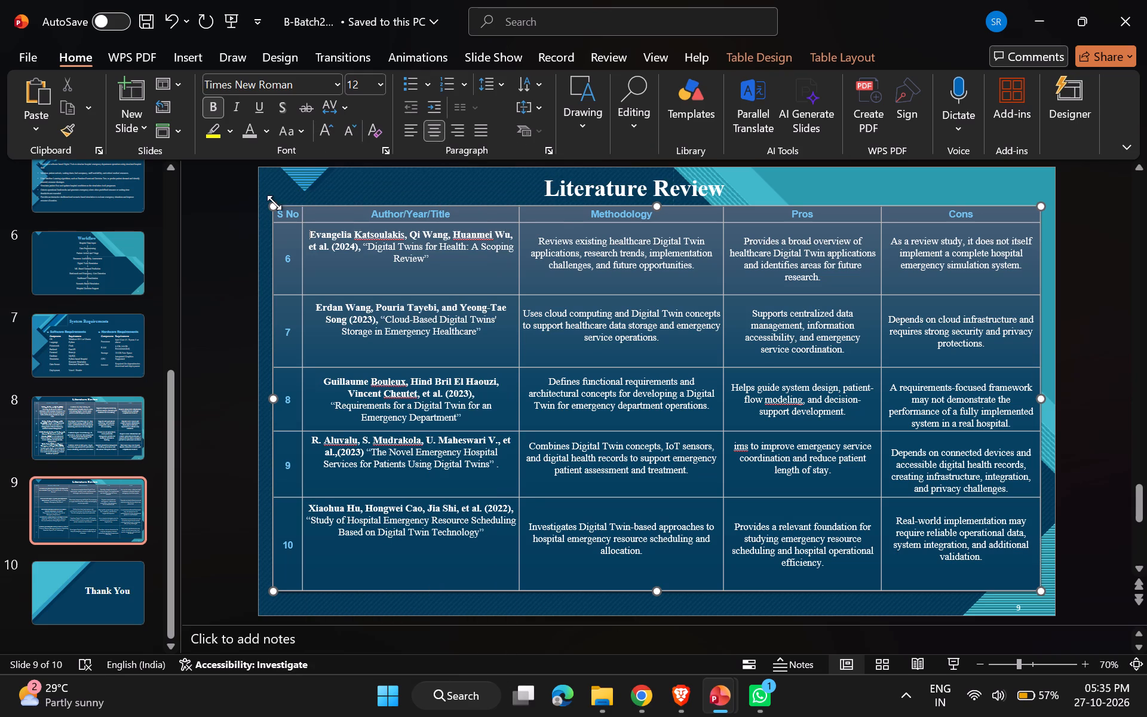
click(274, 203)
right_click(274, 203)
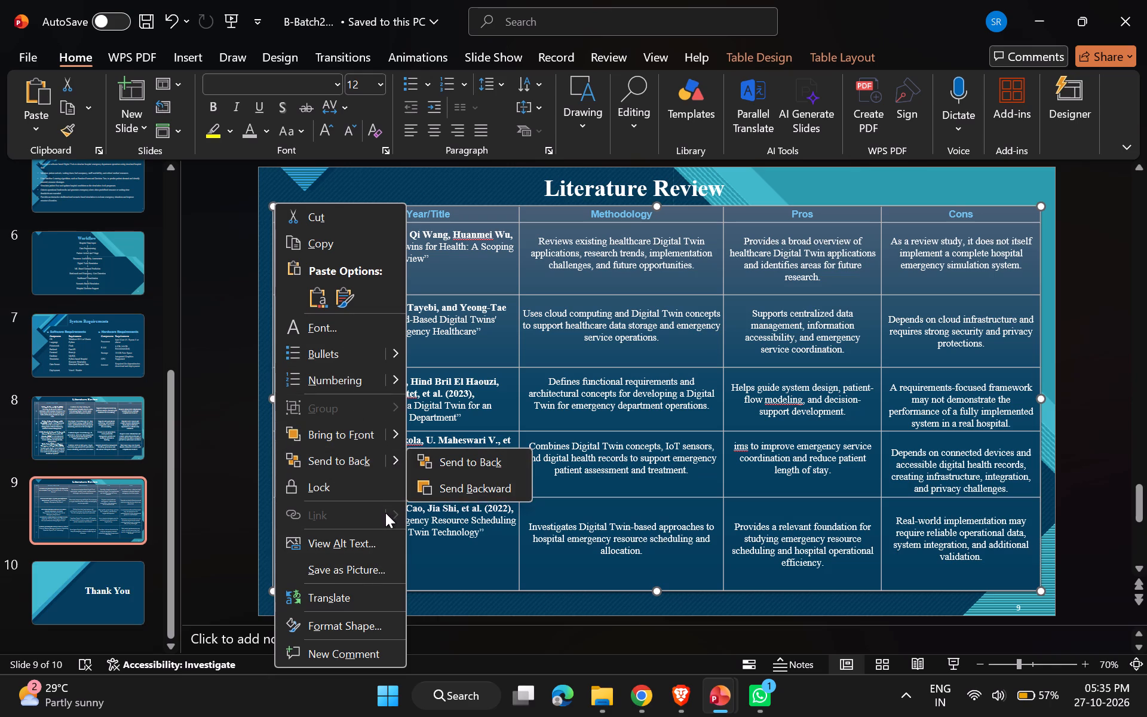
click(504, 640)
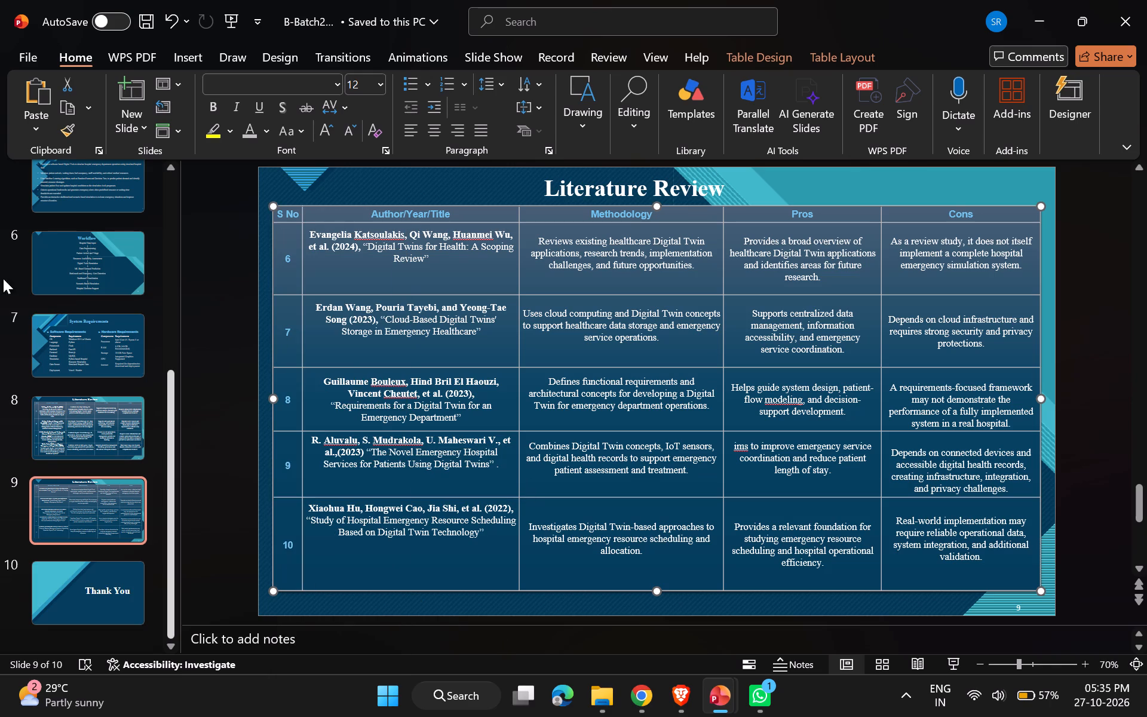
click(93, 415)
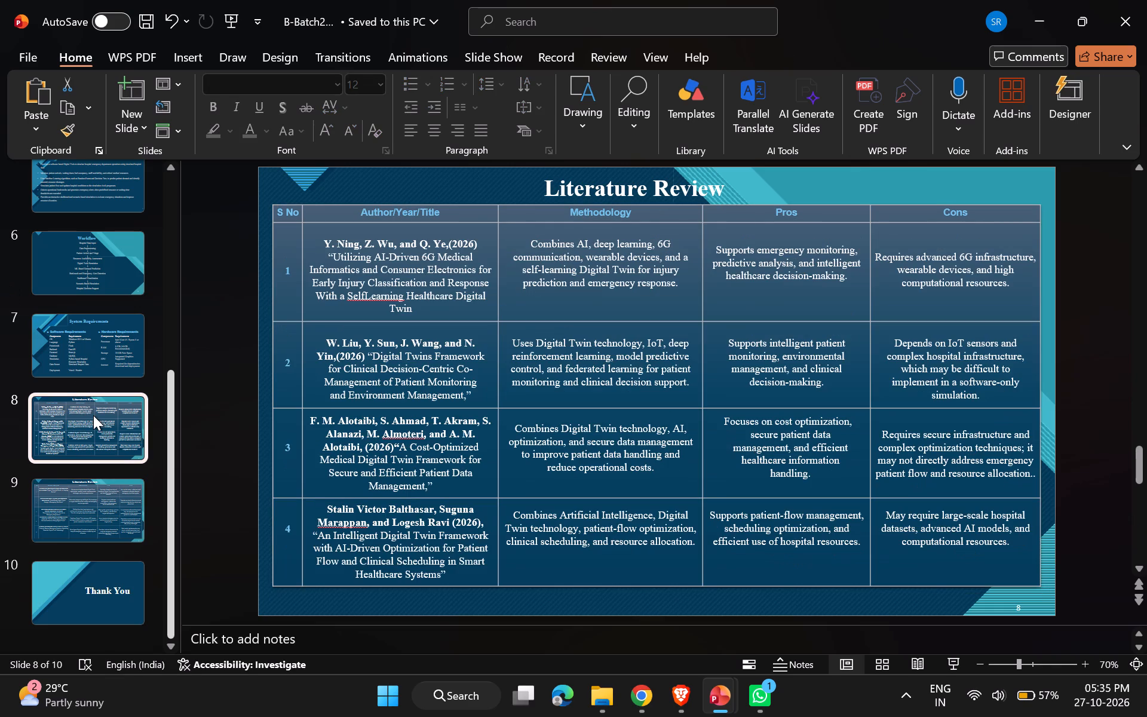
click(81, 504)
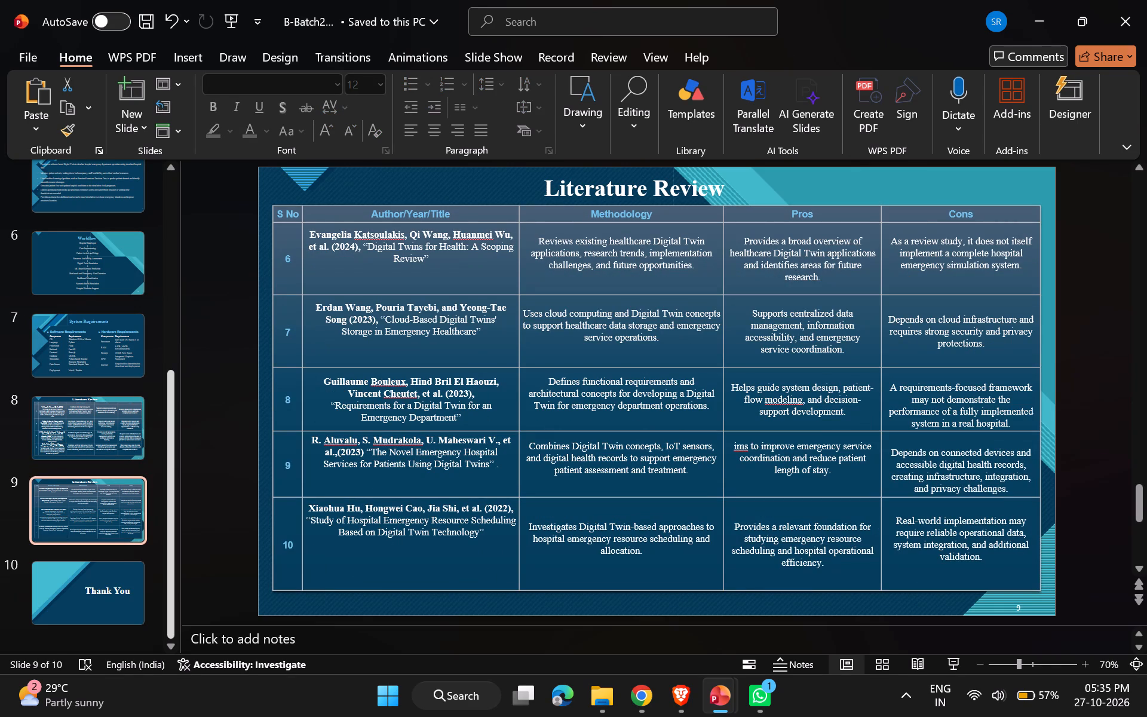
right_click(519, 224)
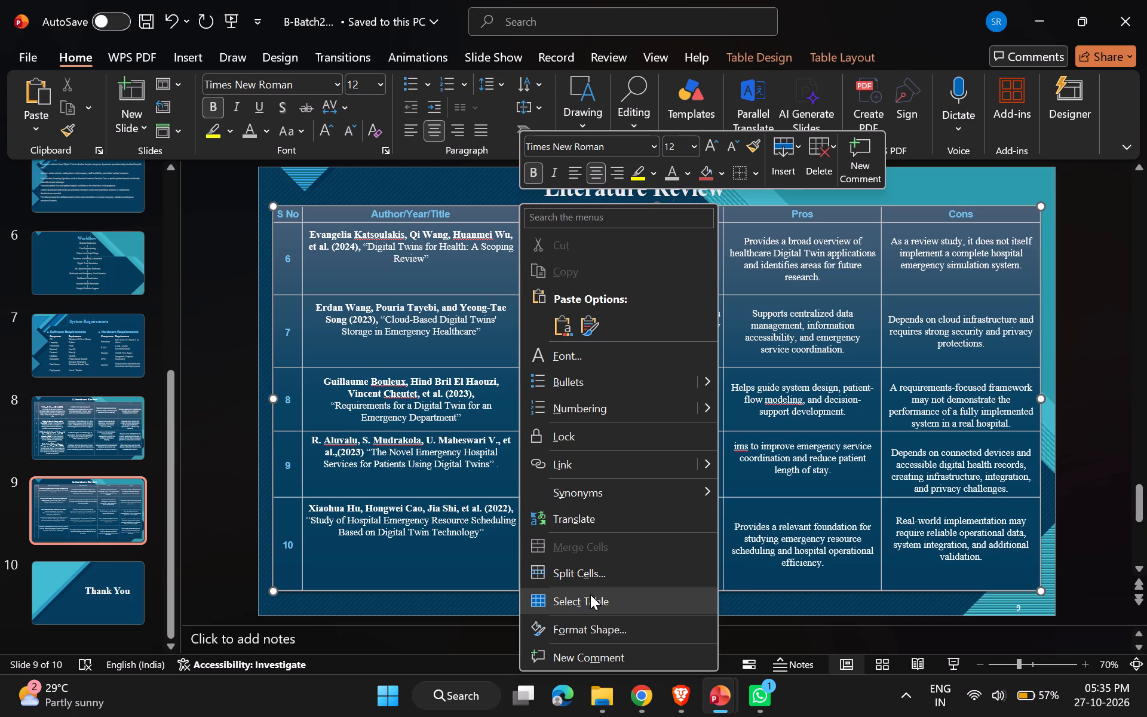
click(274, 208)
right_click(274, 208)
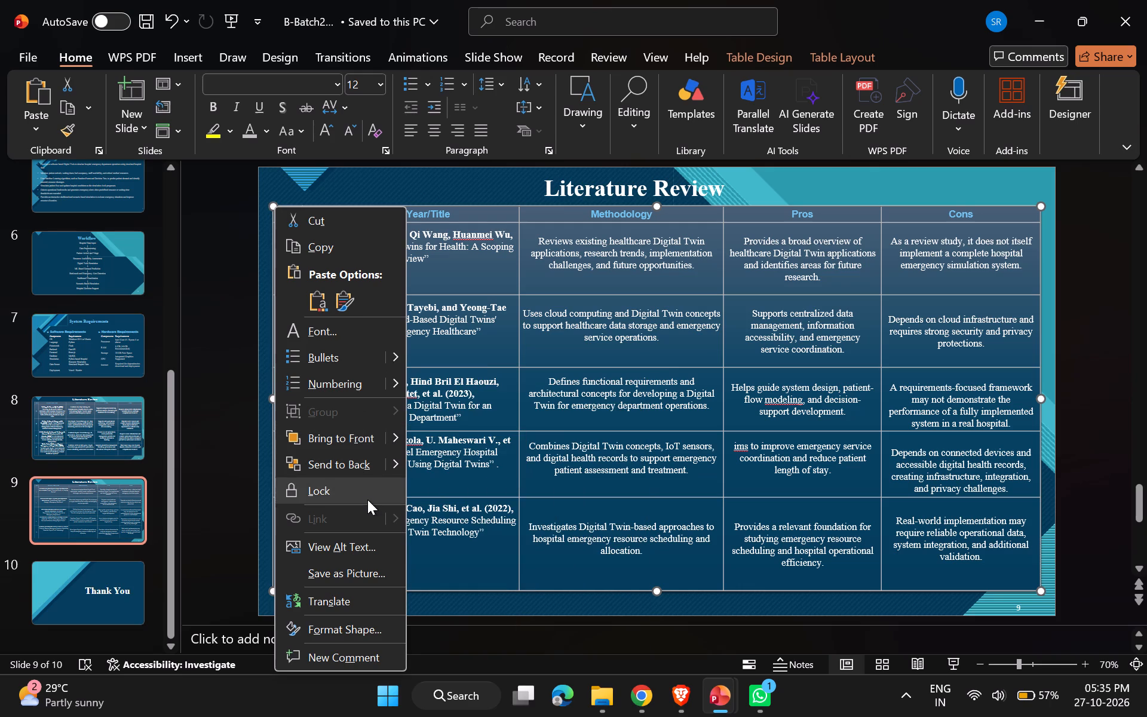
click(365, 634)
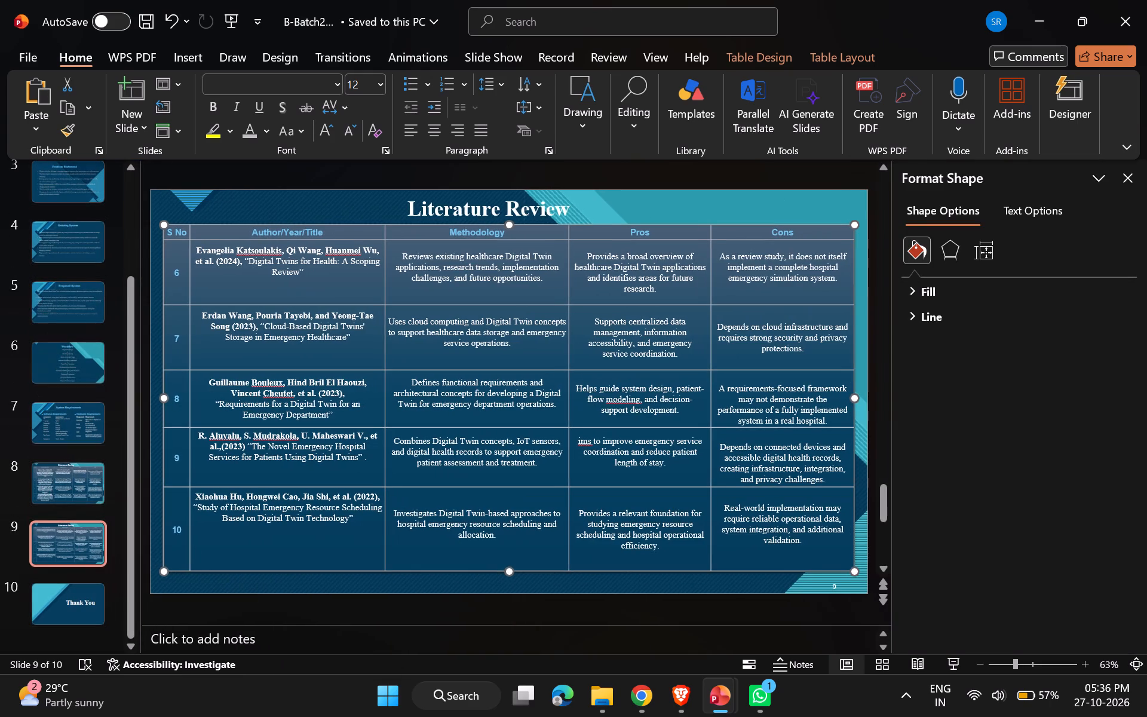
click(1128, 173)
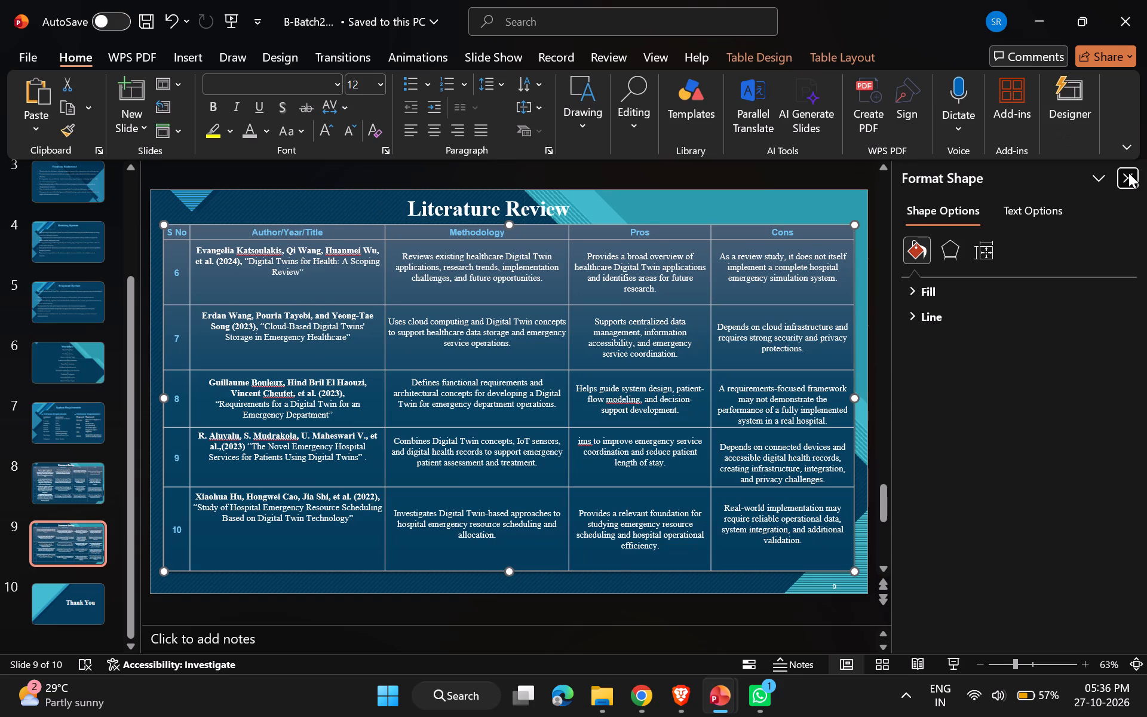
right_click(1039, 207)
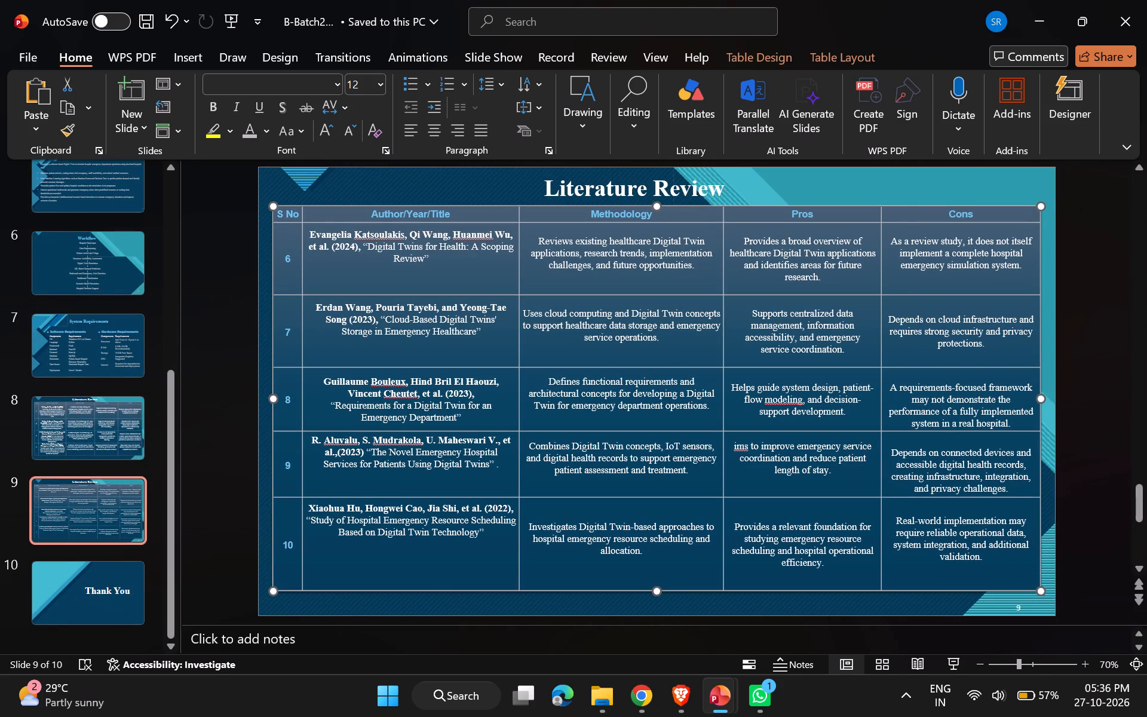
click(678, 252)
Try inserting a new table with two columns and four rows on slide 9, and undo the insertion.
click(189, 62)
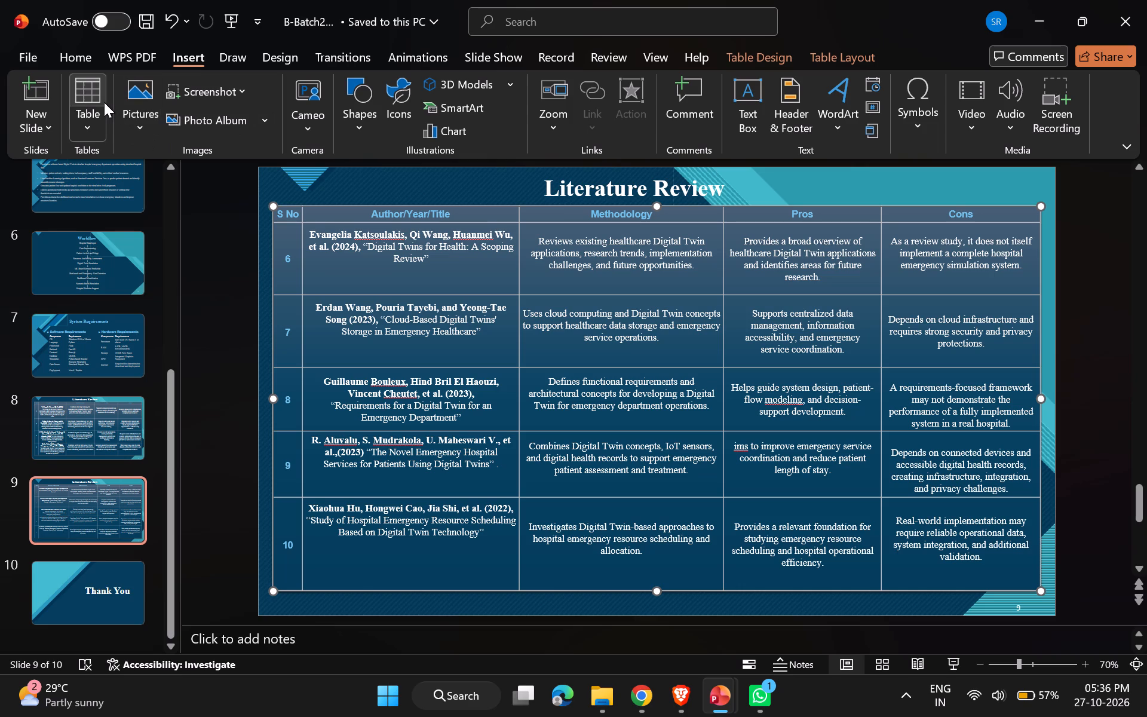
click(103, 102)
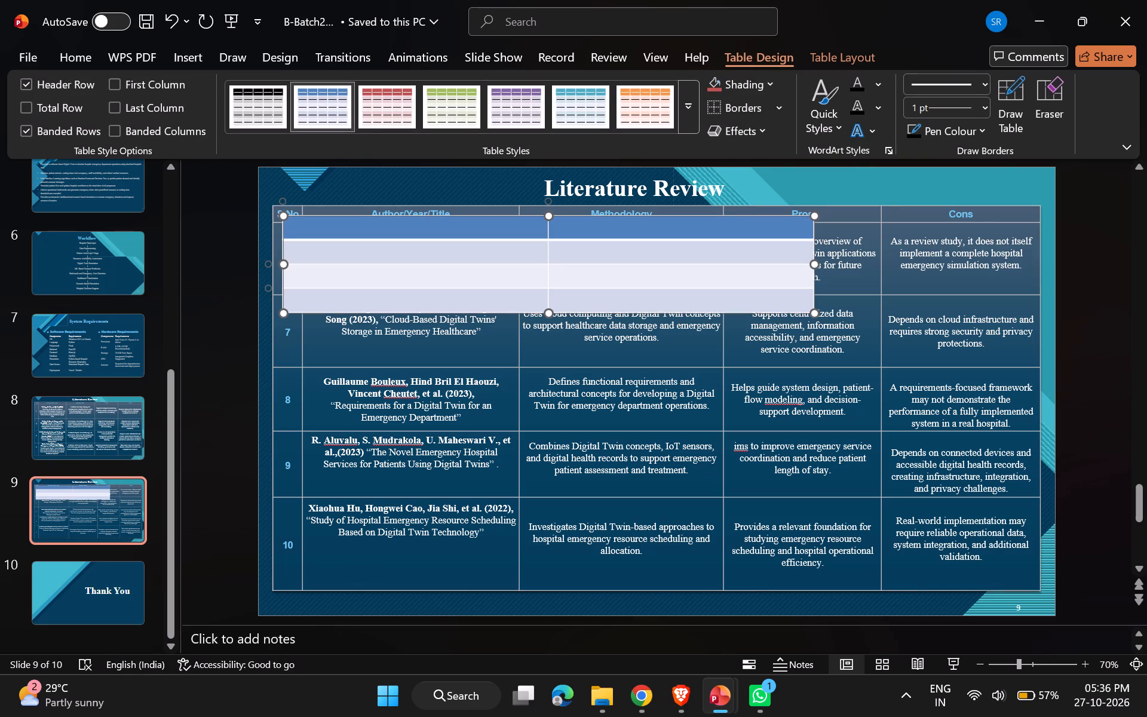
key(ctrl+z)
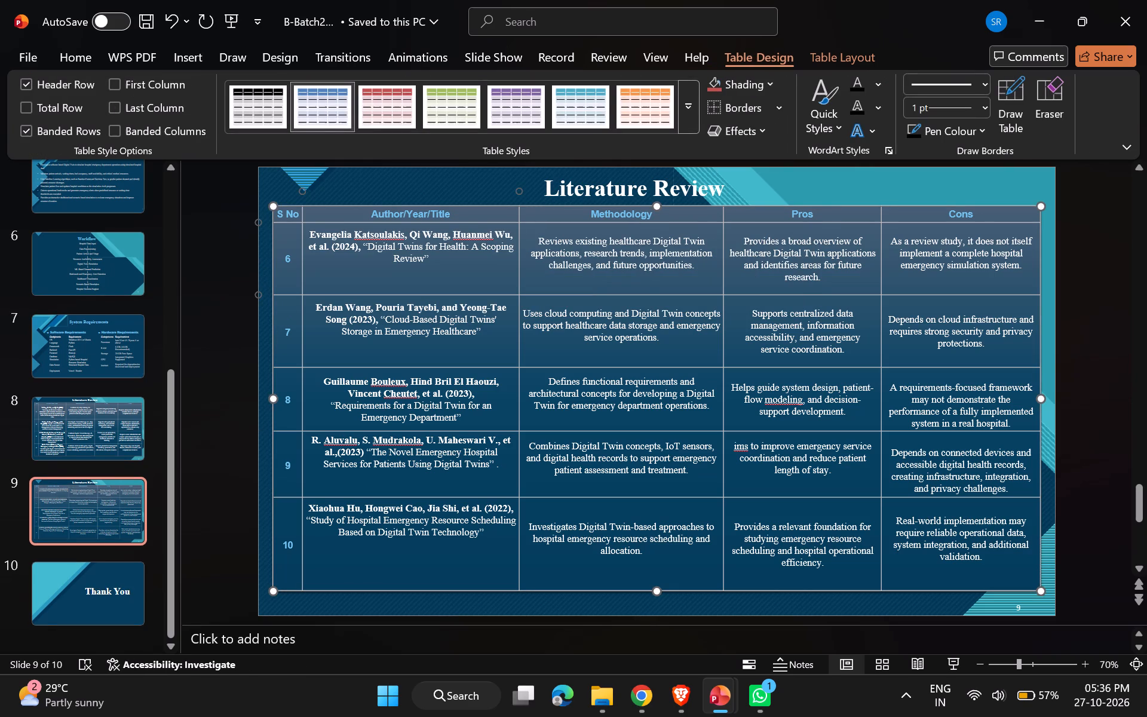
Undo the font formatting, the downward stretch and the deletion of row 5 in the slide 8 Literature Review table.
click(107, 398)
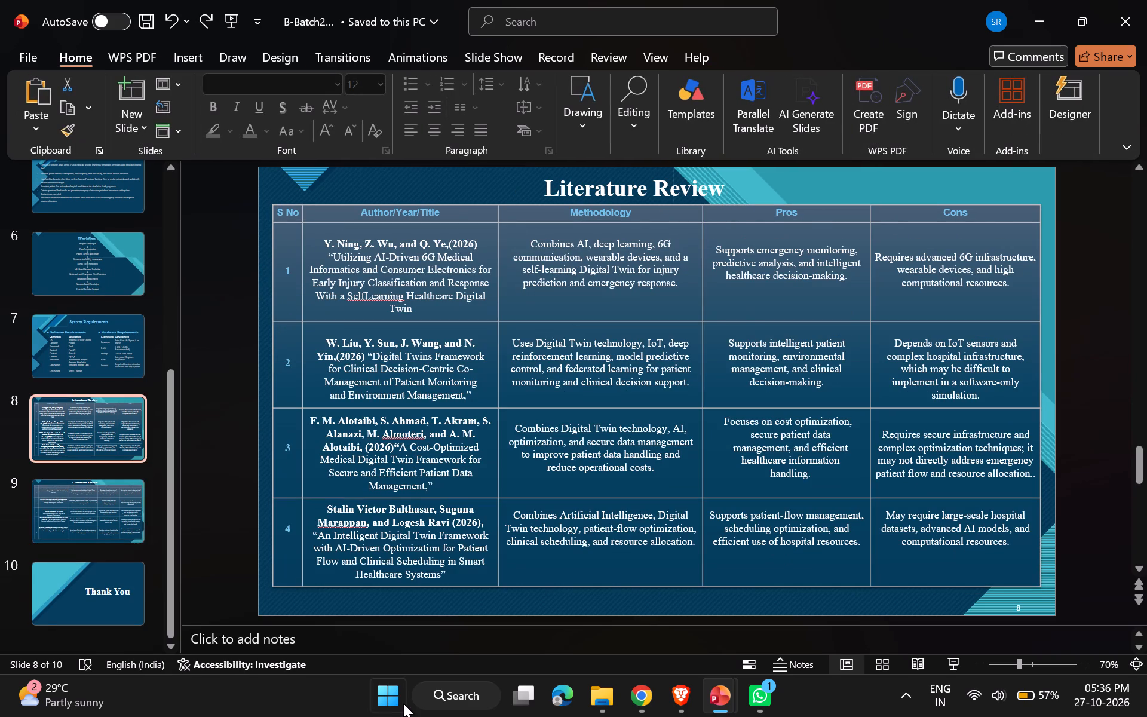
key(ctrl+z)
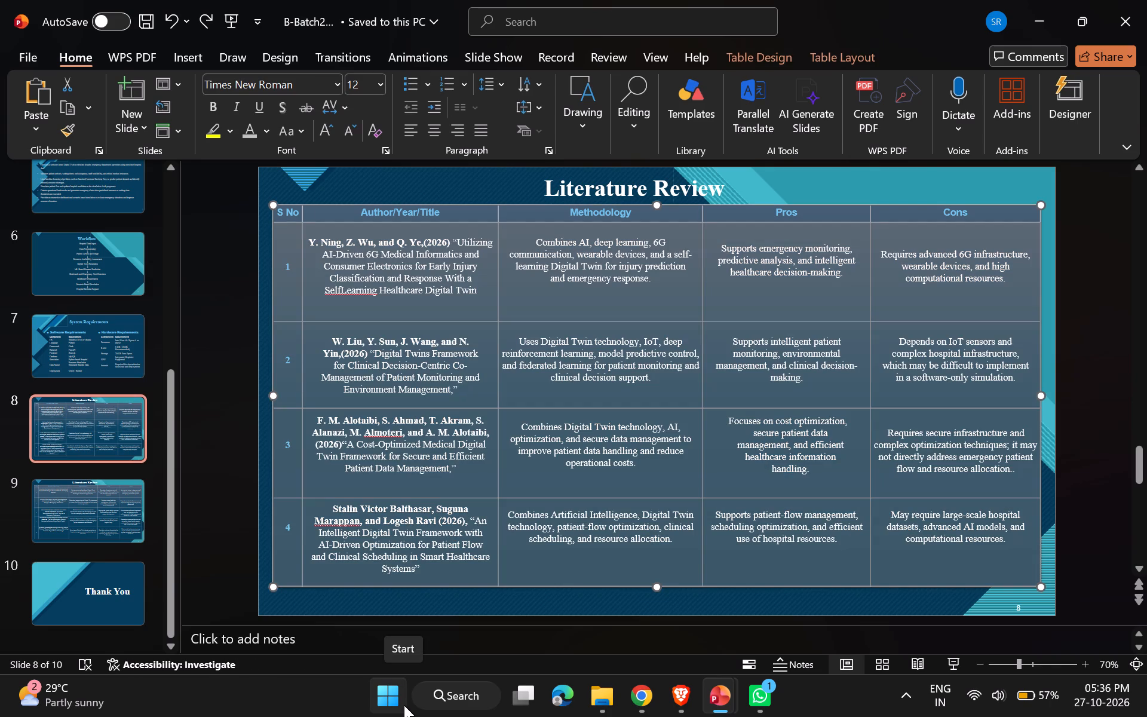
key(ctrl+z)
key(ctrl+z)
key(ctrl+z)
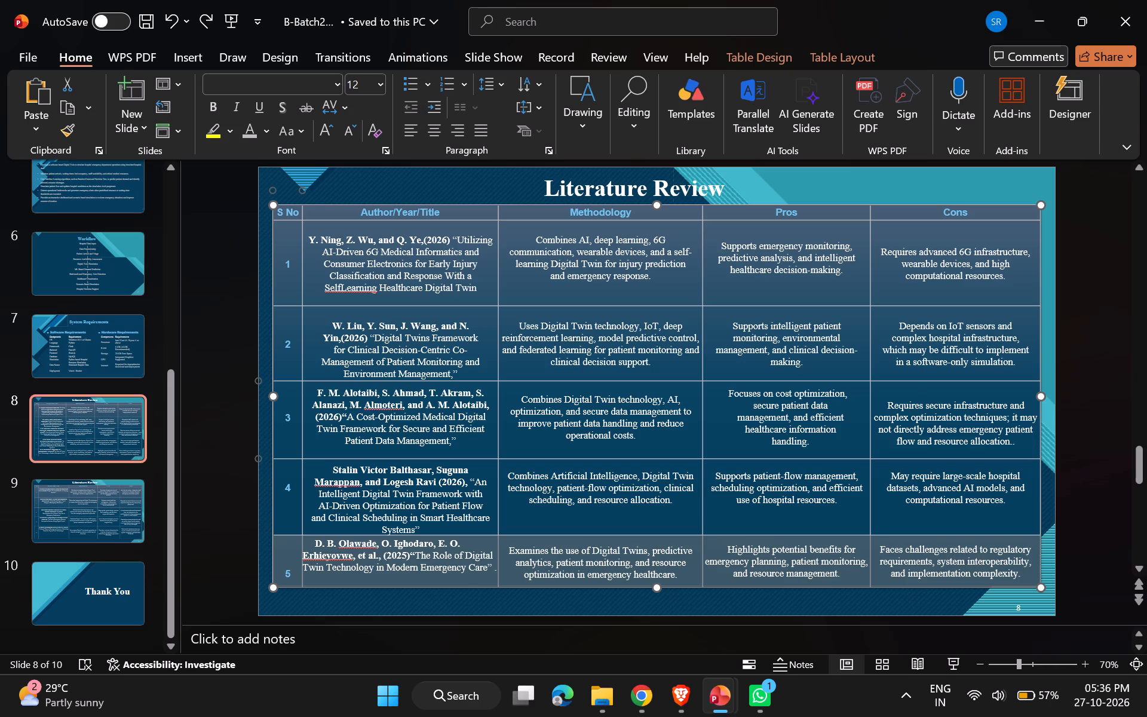
Shrink the S No column of the slide 9 Literature Review table to a thin sliver at the table's left edge.
click(103, 508)
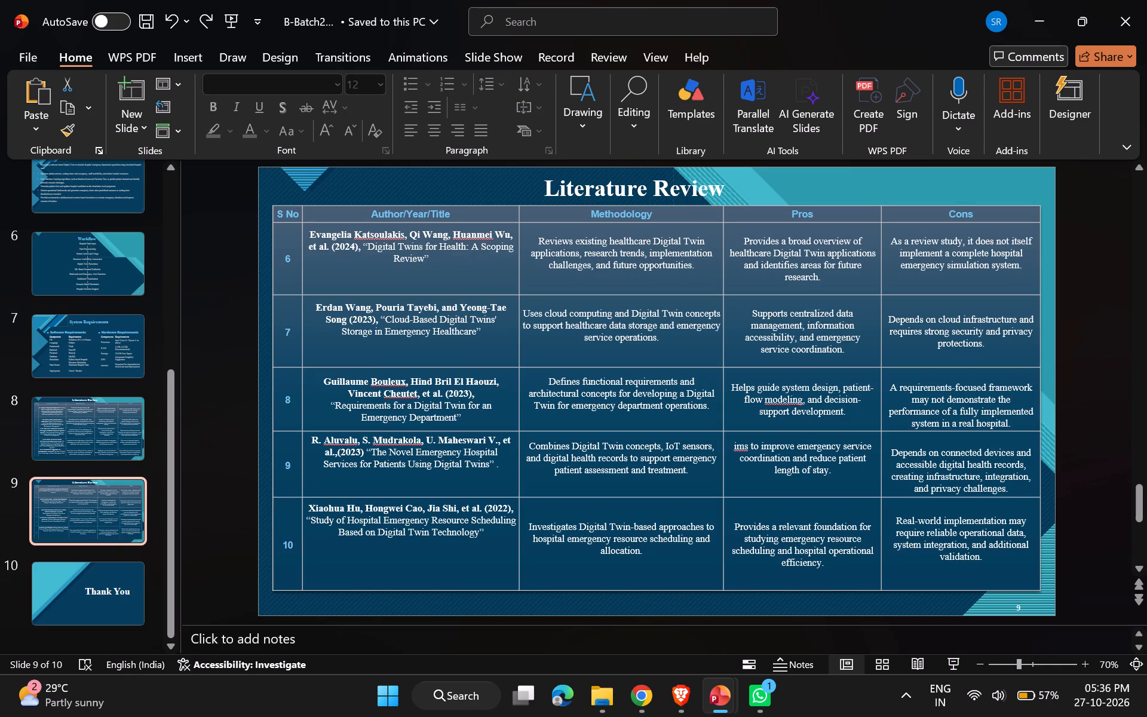
click(279, 376)
drag(279, 376, 950, 588)
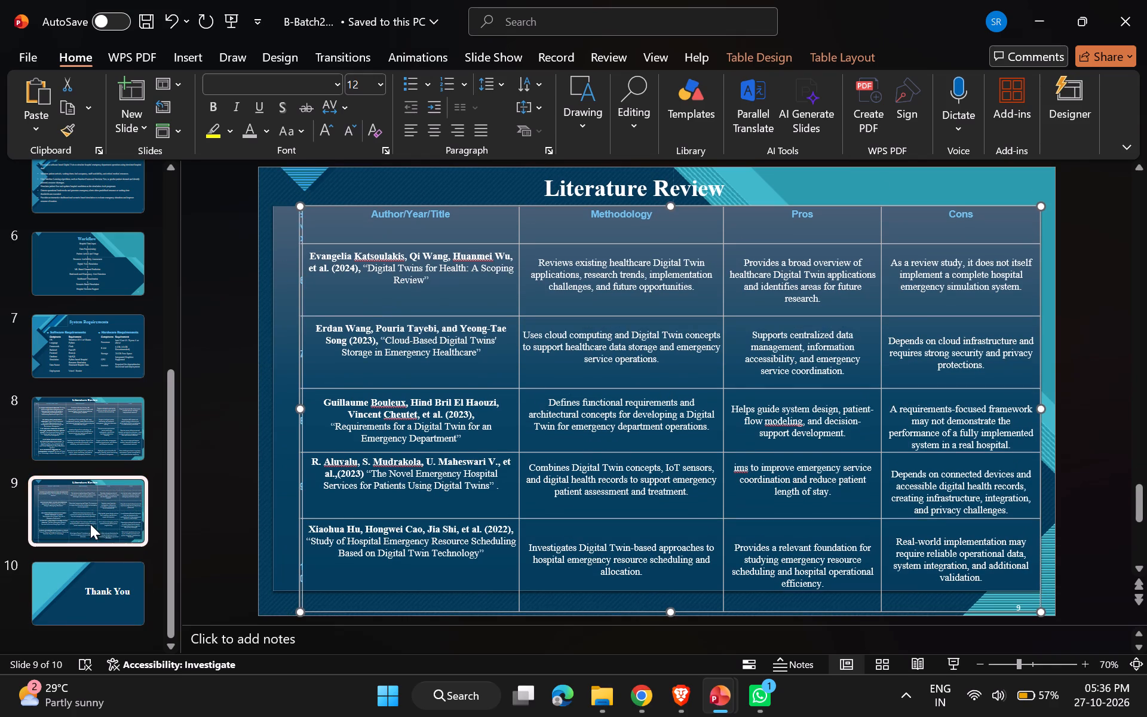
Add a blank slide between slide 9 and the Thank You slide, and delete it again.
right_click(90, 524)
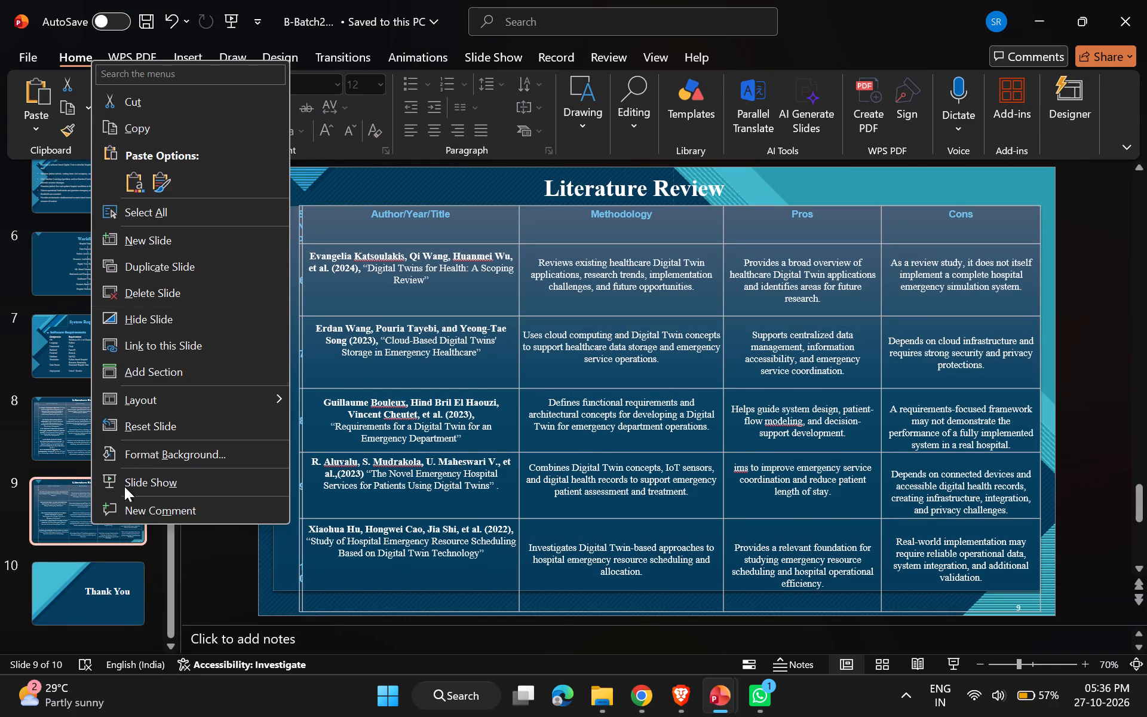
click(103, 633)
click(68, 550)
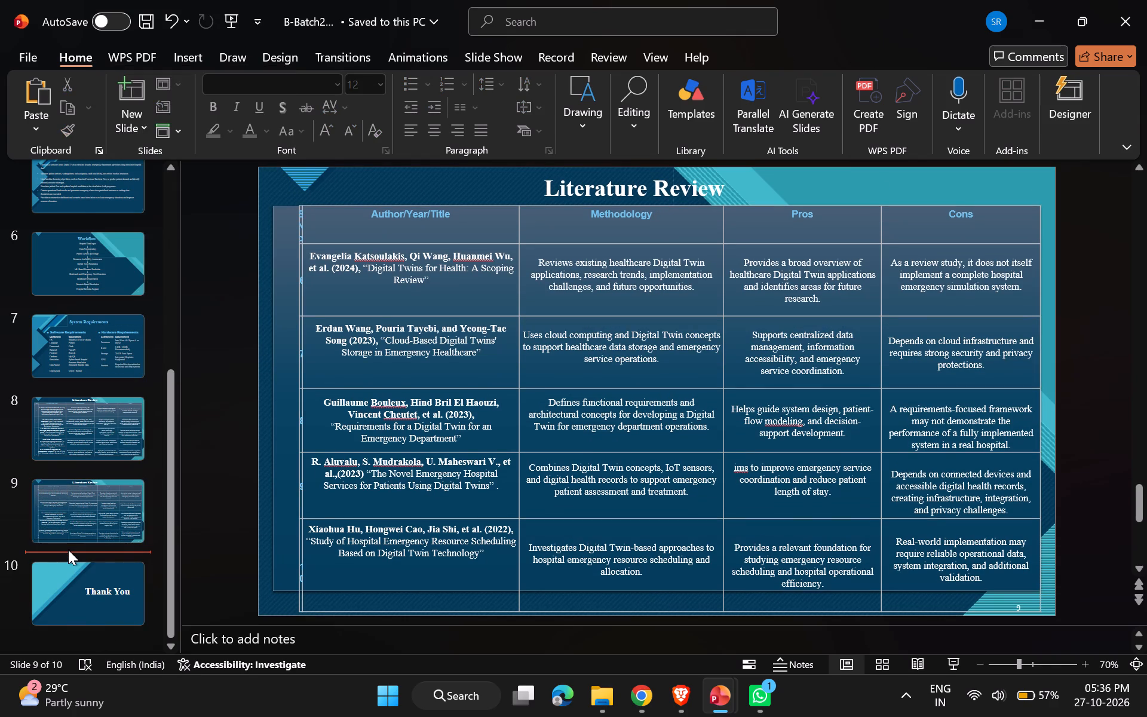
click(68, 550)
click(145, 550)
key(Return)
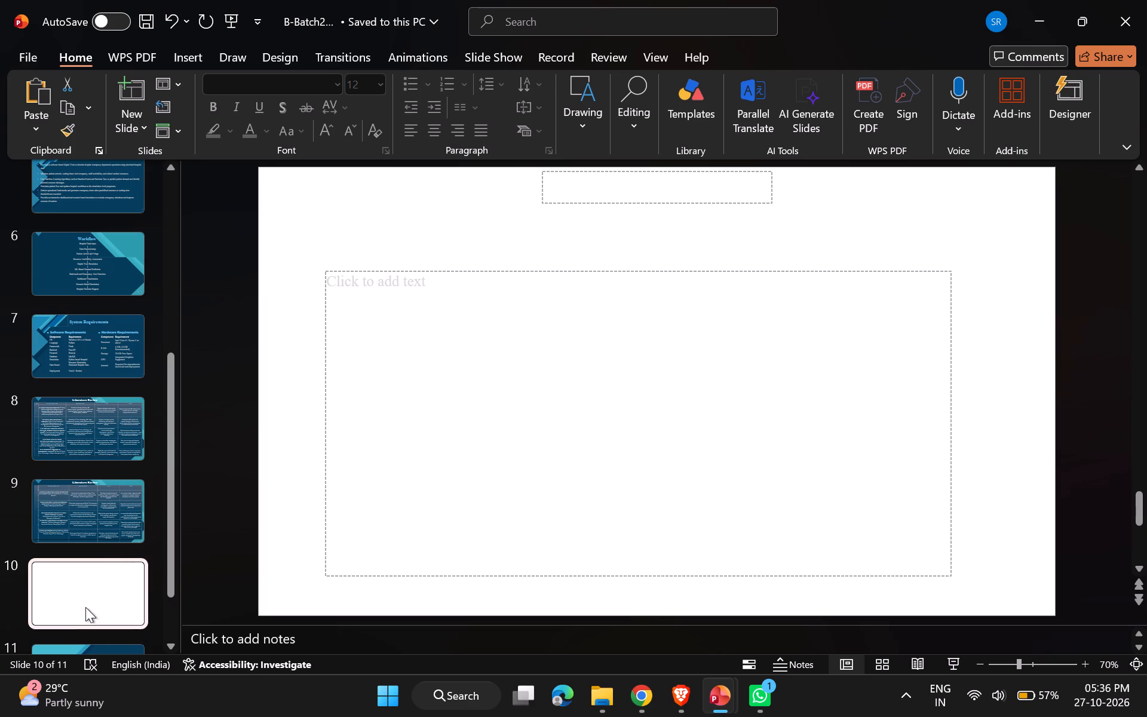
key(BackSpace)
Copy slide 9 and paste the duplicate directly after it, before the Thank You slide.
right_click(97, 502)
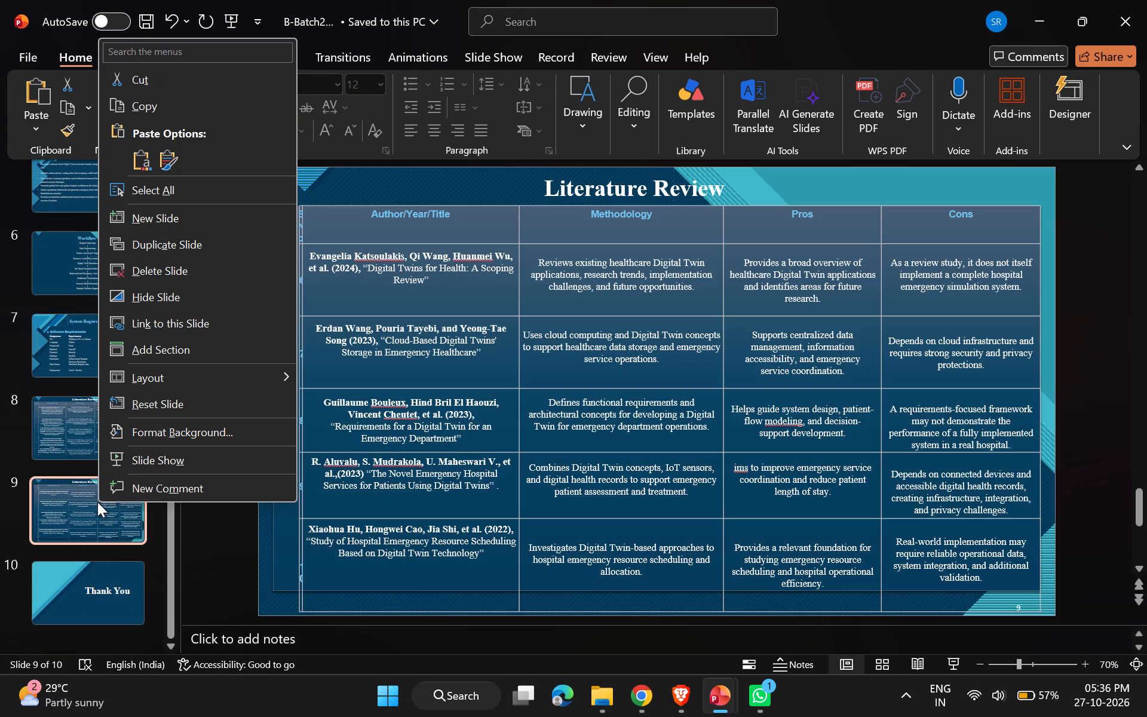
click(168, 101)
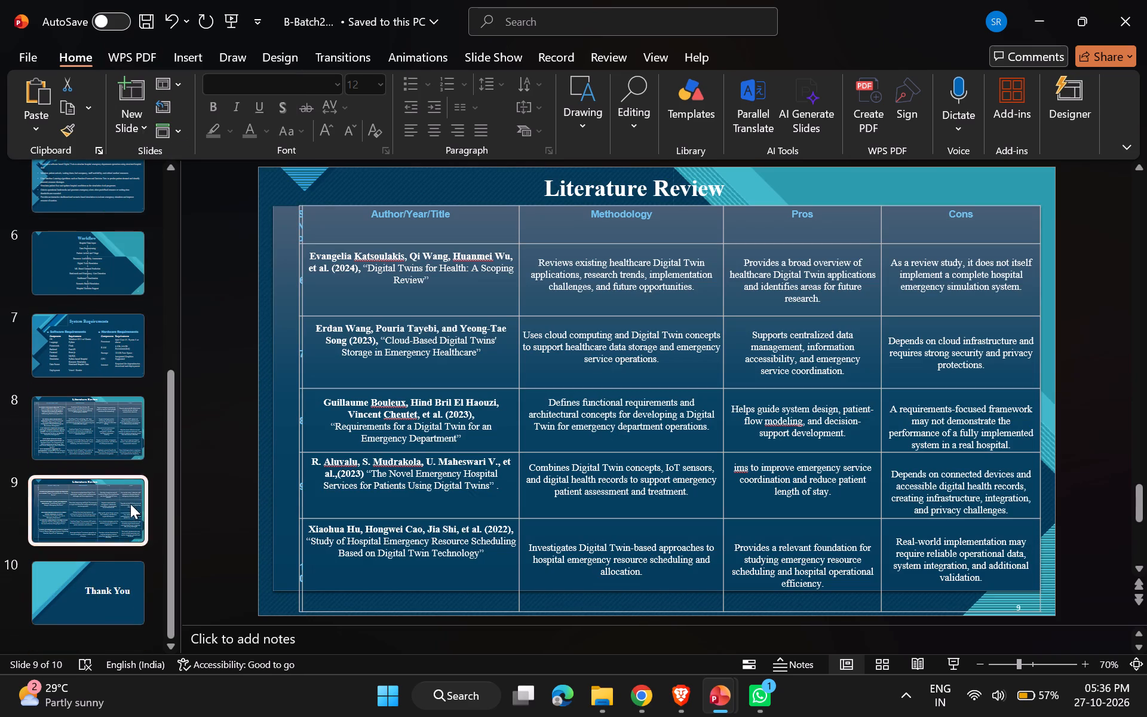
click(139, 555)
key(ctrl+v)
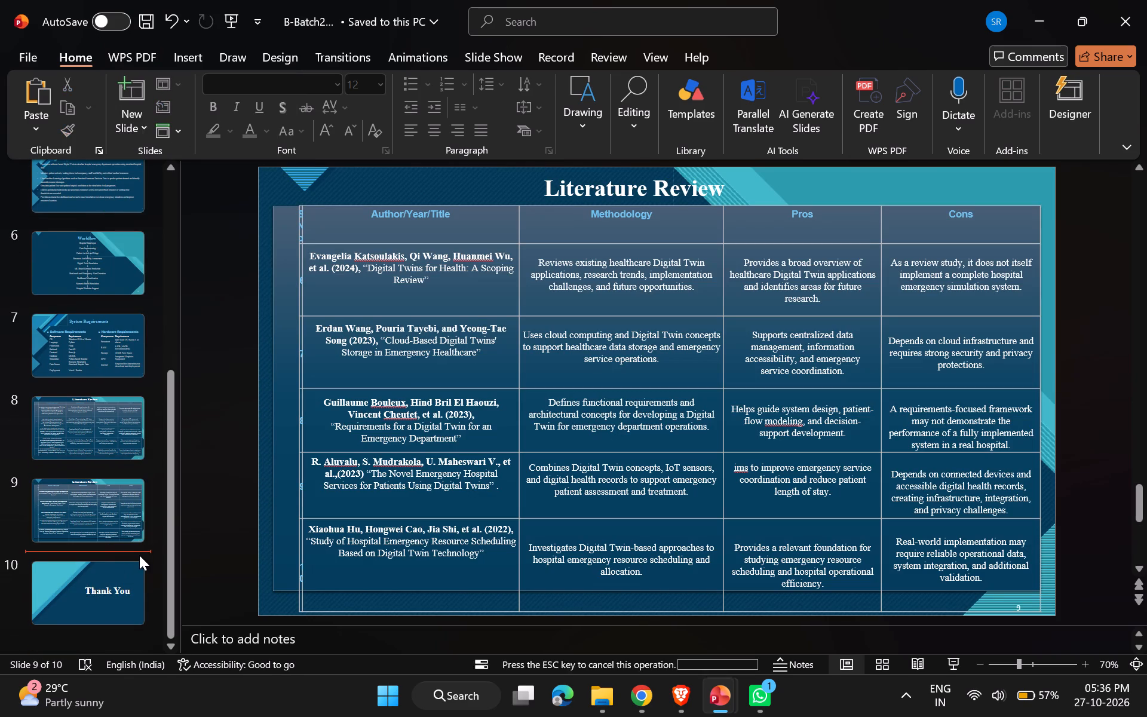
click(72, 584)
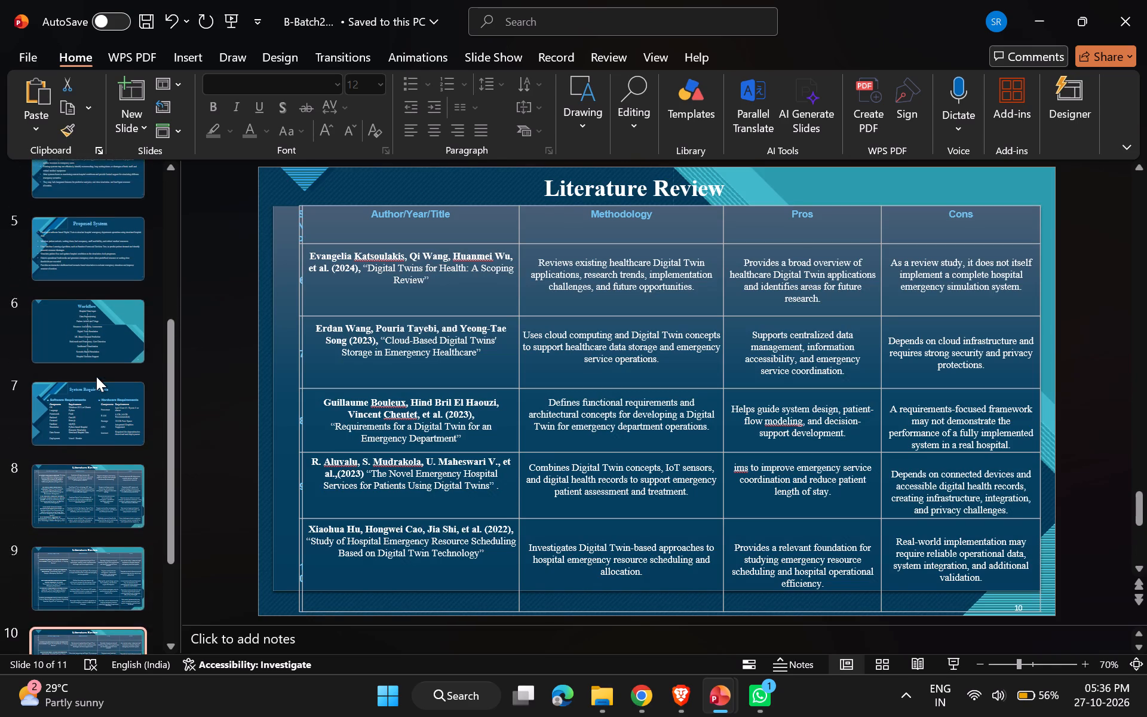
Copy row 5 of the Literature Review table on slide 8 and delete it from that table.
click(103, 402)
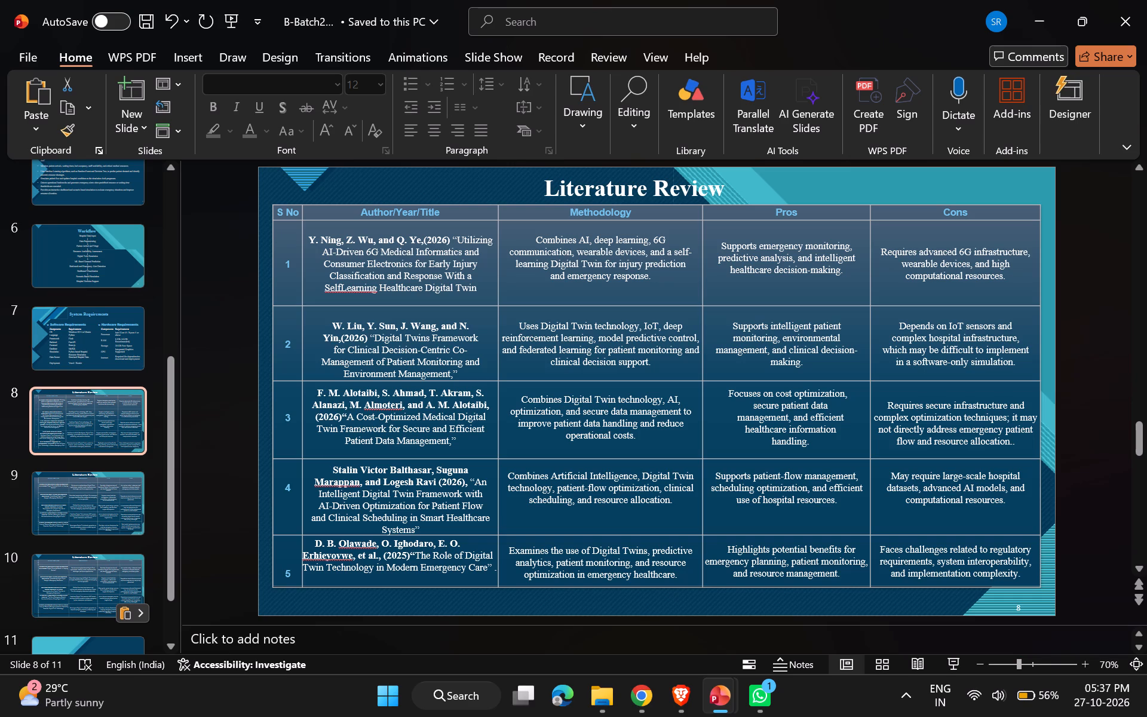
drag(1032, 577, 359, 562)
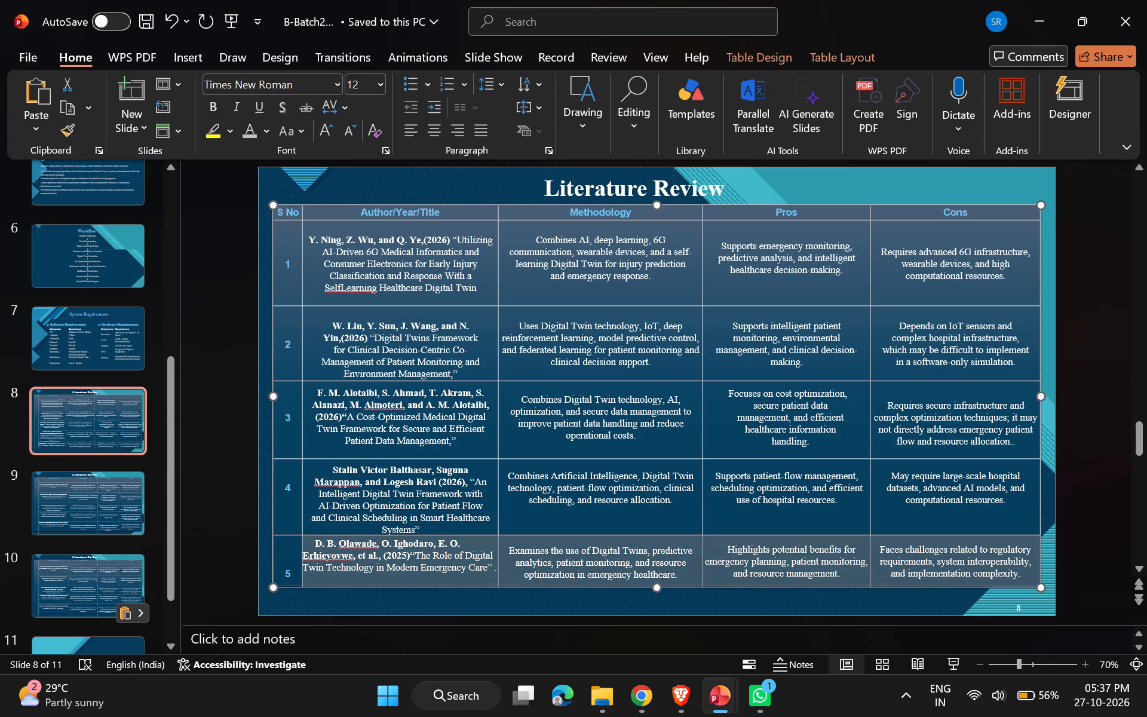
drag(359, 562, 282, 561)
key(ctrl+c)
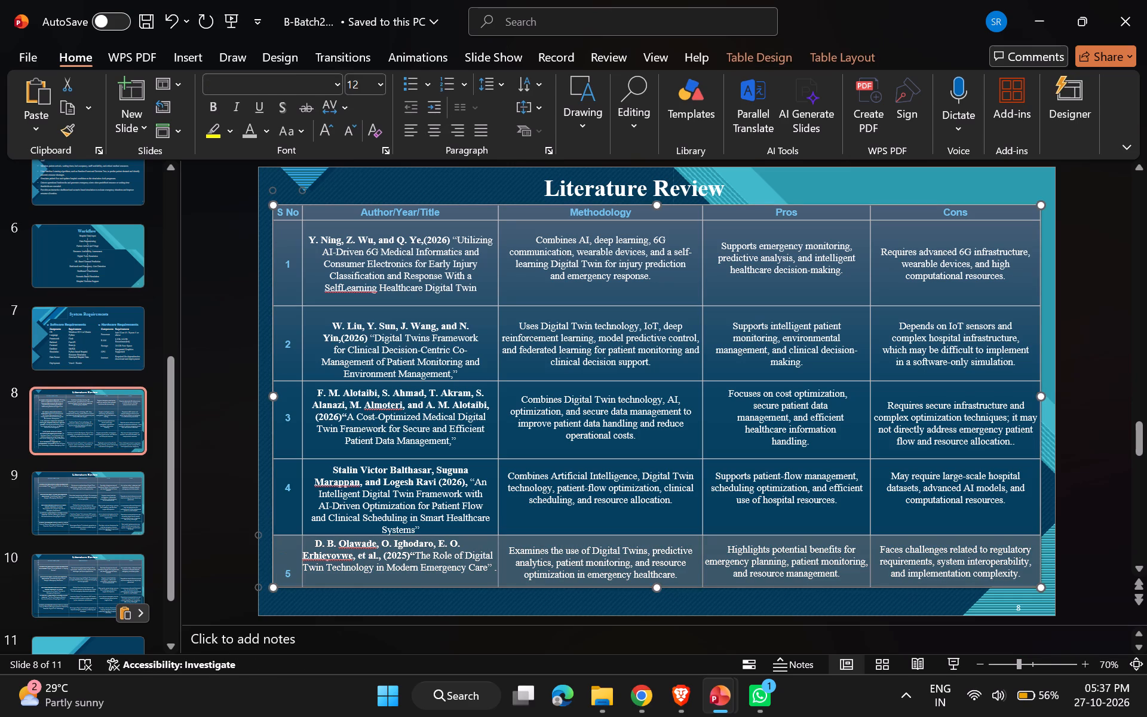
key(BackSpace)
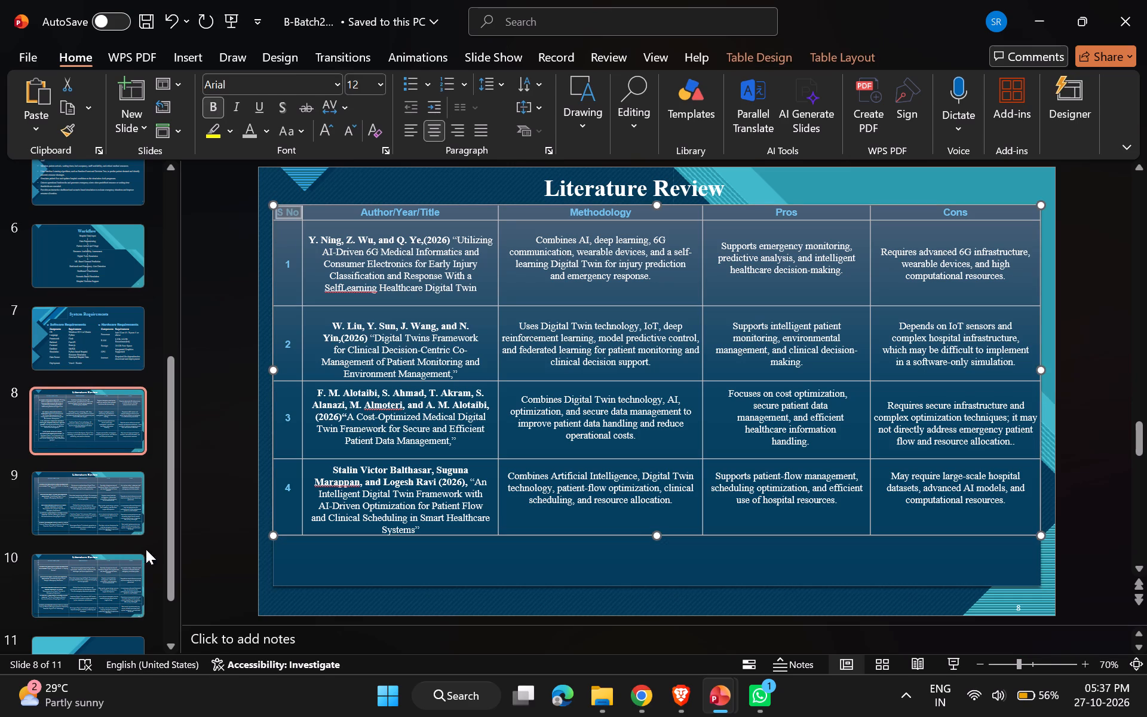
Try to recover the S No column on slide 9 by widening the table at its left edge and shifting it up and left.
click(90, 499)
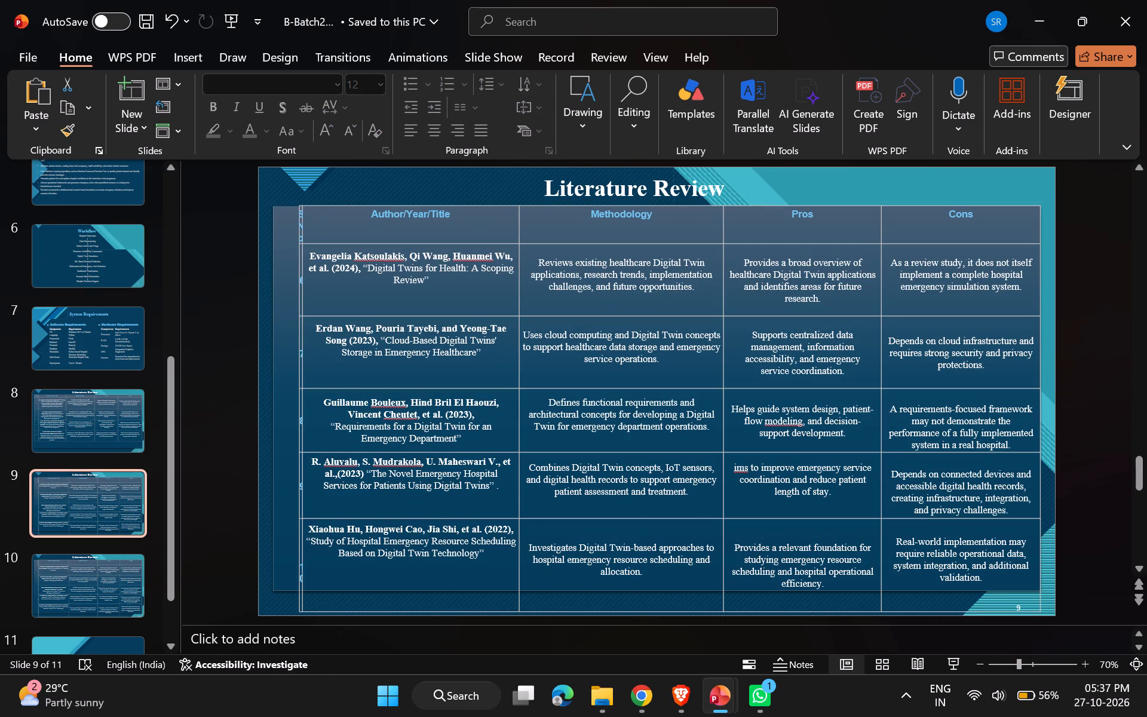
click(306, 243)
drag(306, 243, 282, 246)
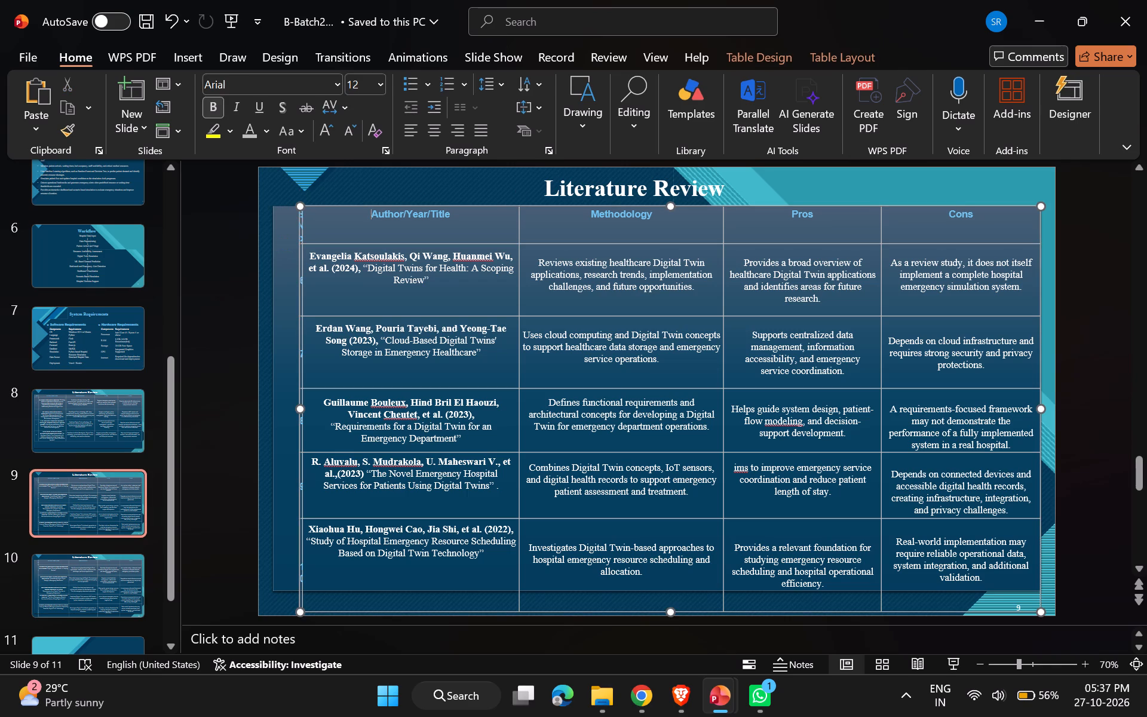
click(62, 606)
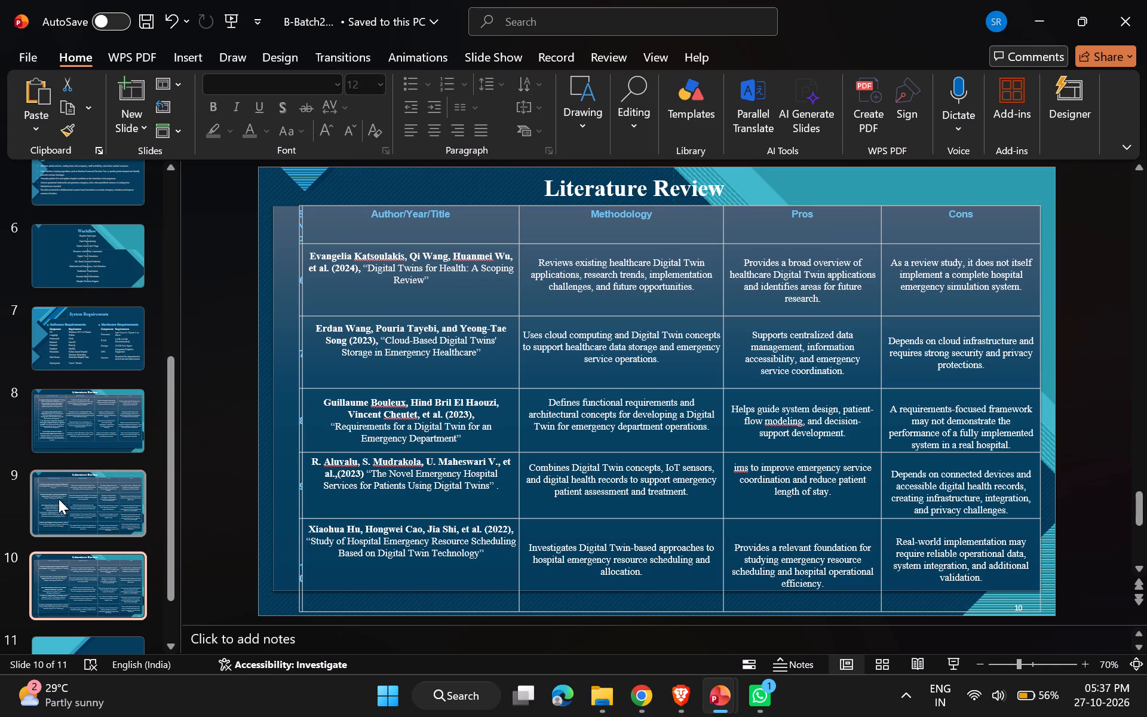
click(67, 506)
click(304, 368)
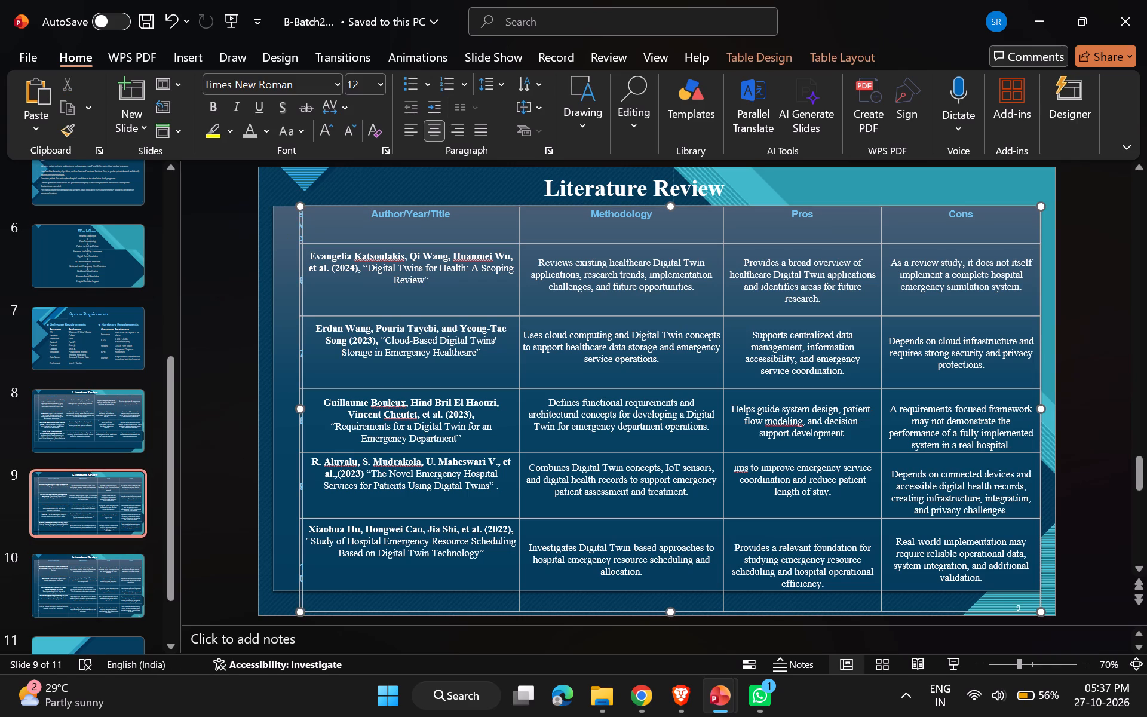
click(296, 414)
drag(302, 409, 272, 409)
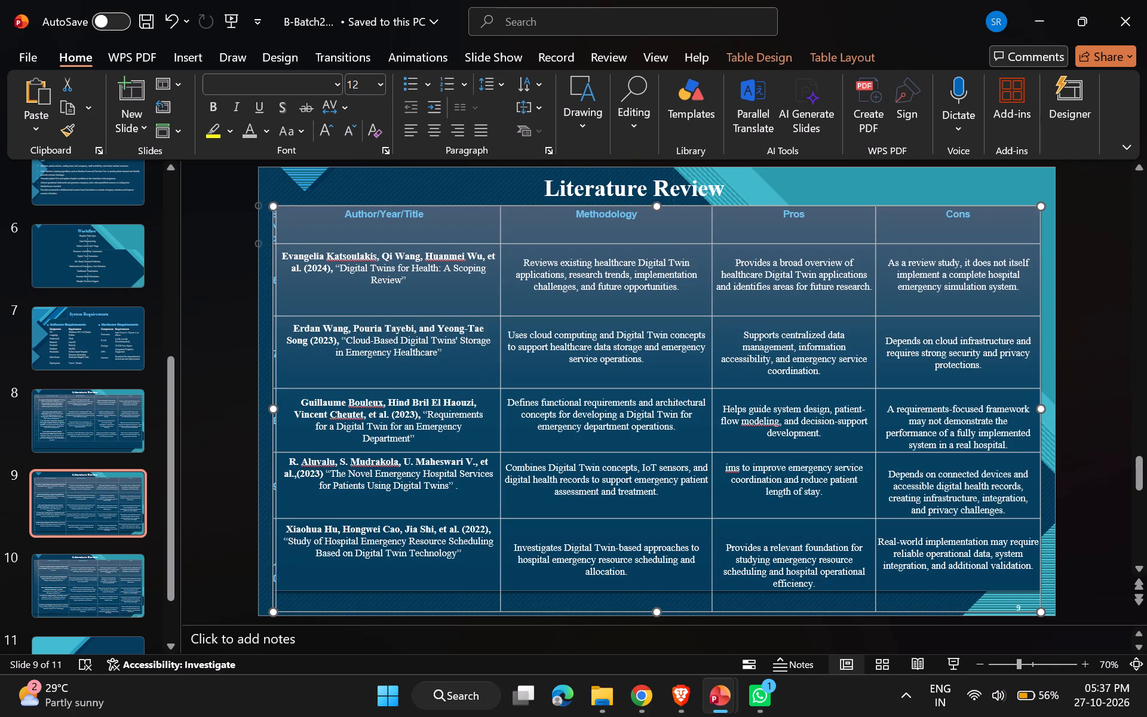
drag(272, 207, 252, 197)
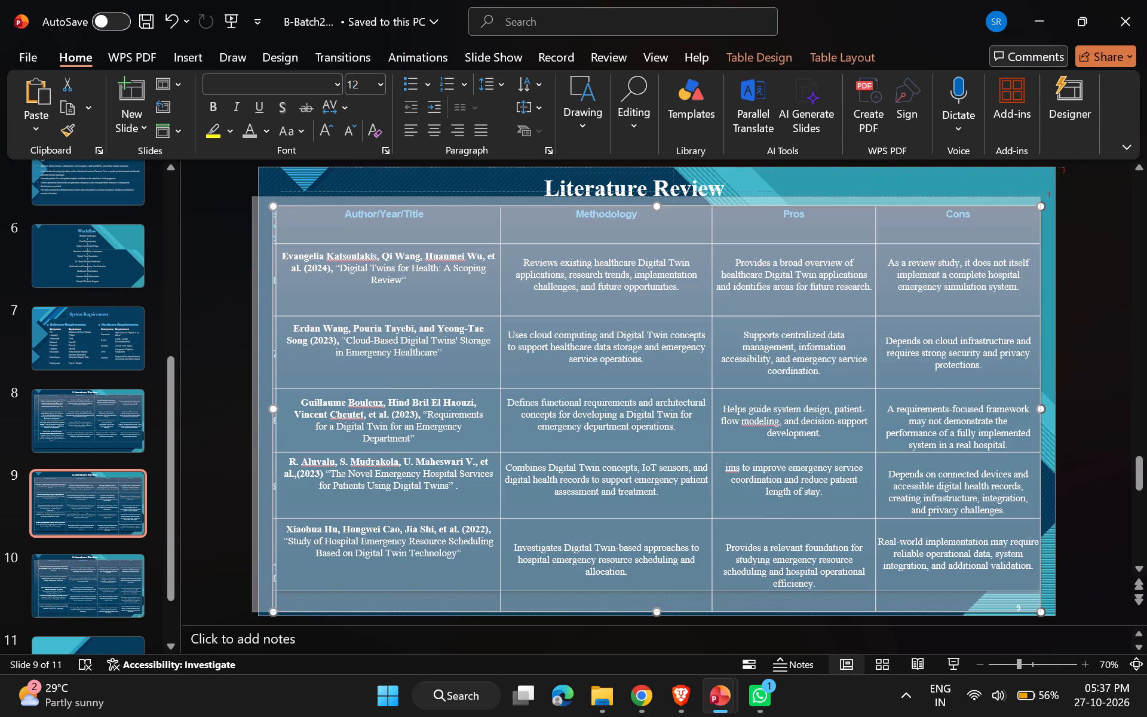
Undo the recent table edits on slides 8 and 9, the slide duplication and the blank-slide changes, back to slide 9's intact S No column.
key(ctrl+z)
key(ctrl+z)
key(ctrl+z)
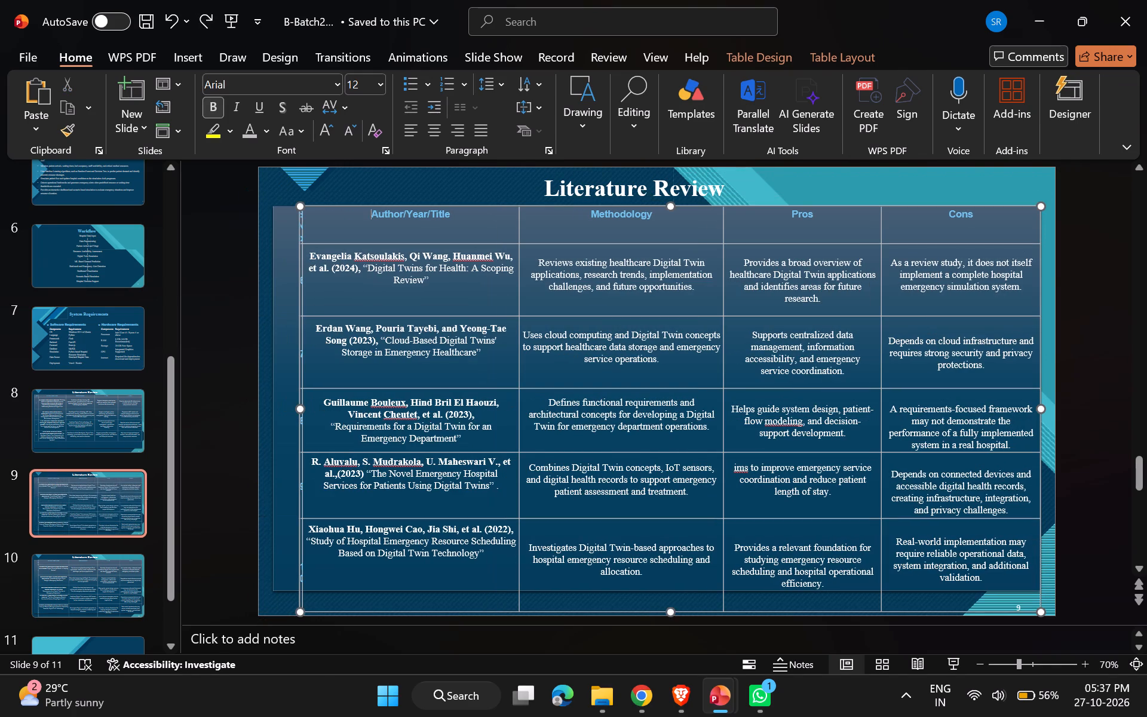
key(ctrl+z)
key(ctrl+z)
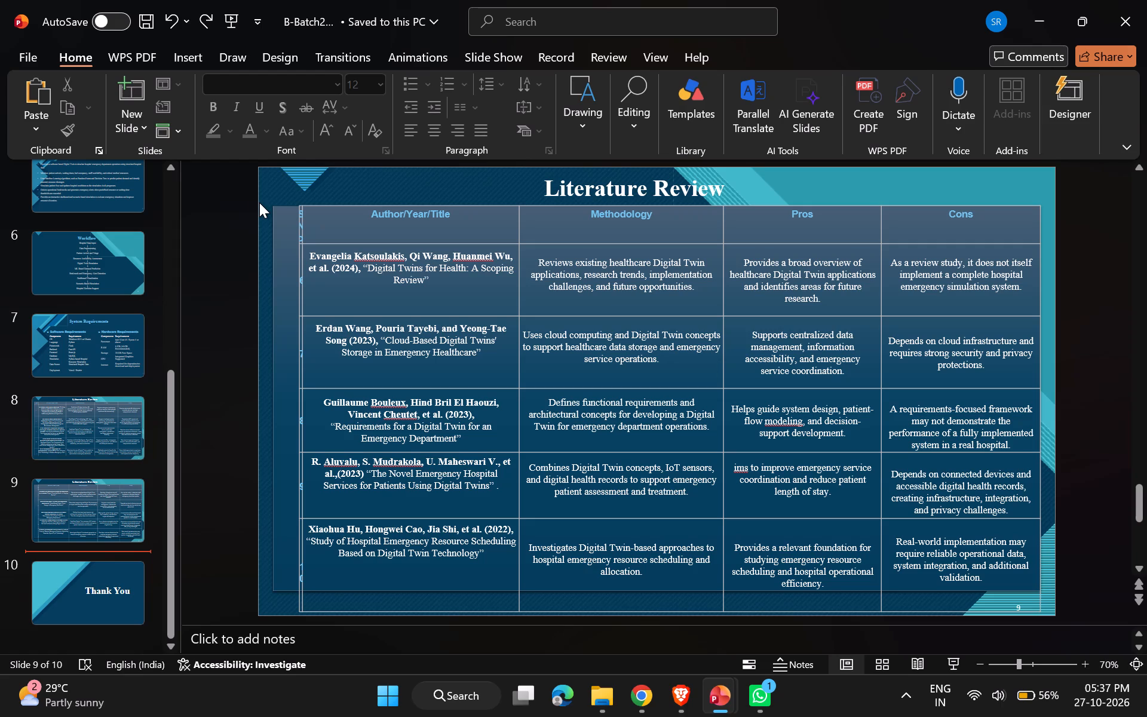
key(ctrl+z)
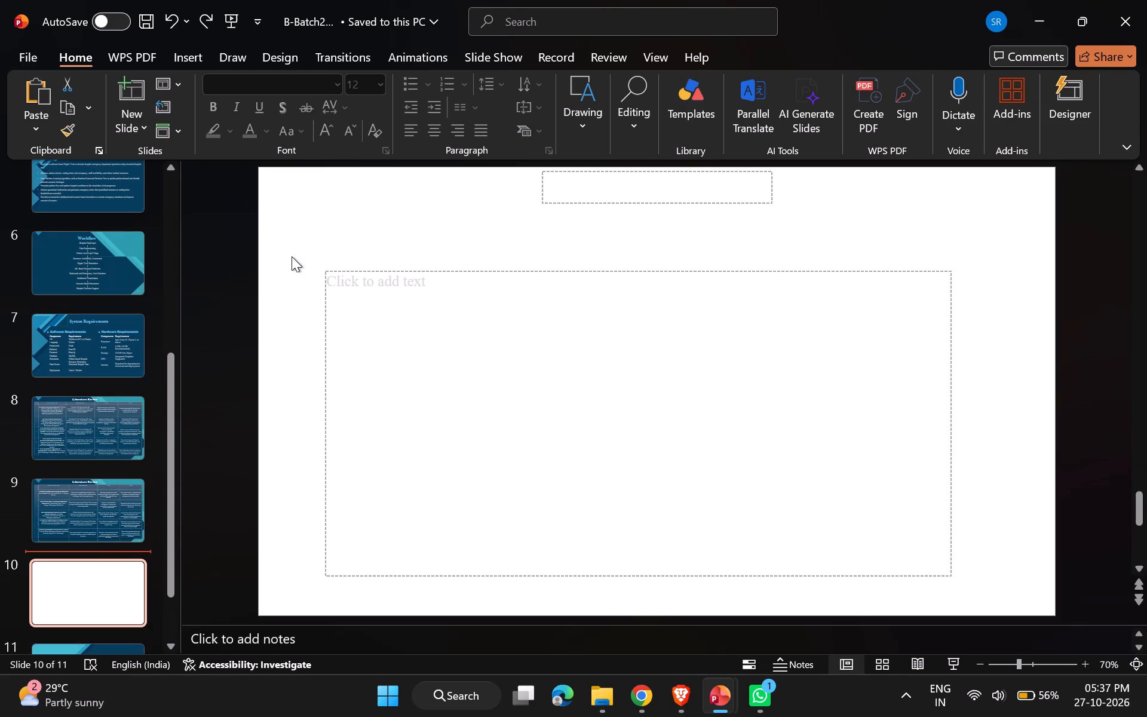
key(ctrl+z)
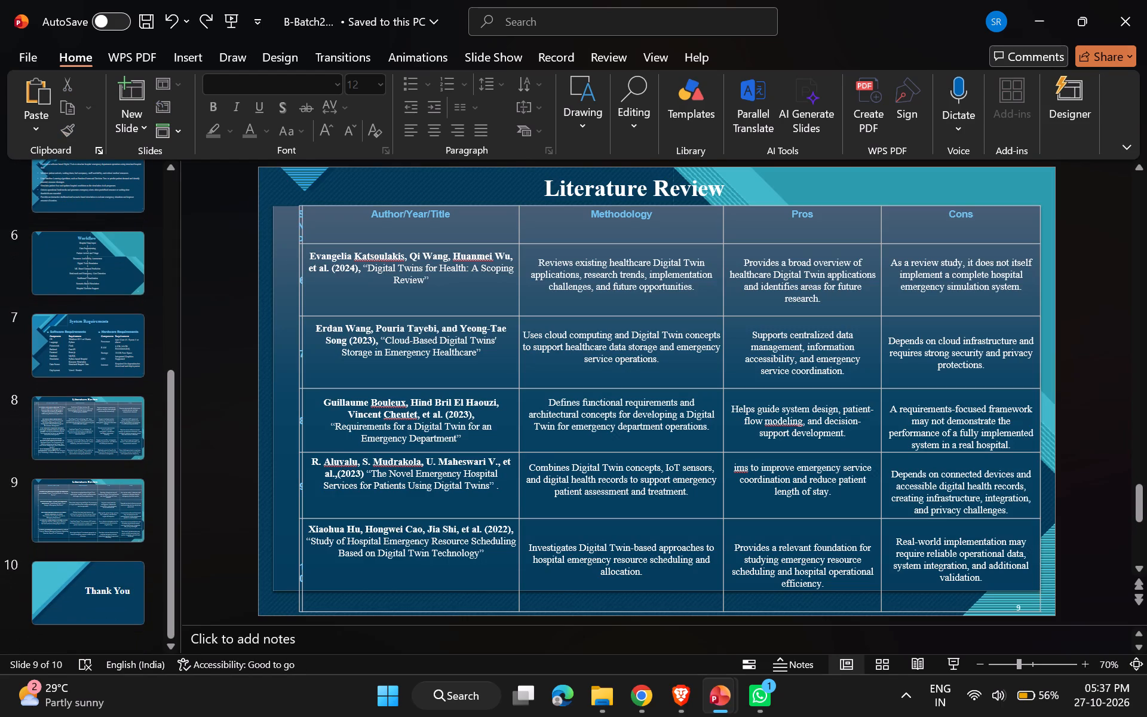
key(ctrl+z)
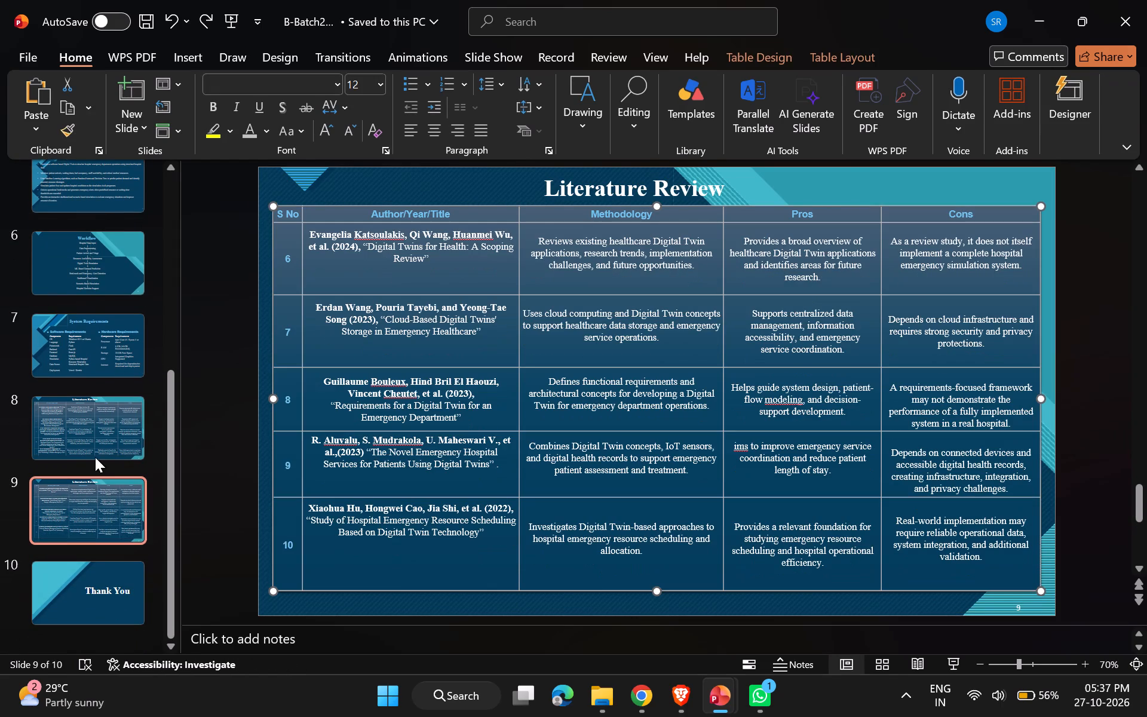
Copy slide 9 and paste the duplicate directly after it, before the Thank You slide.
click(82, 421)
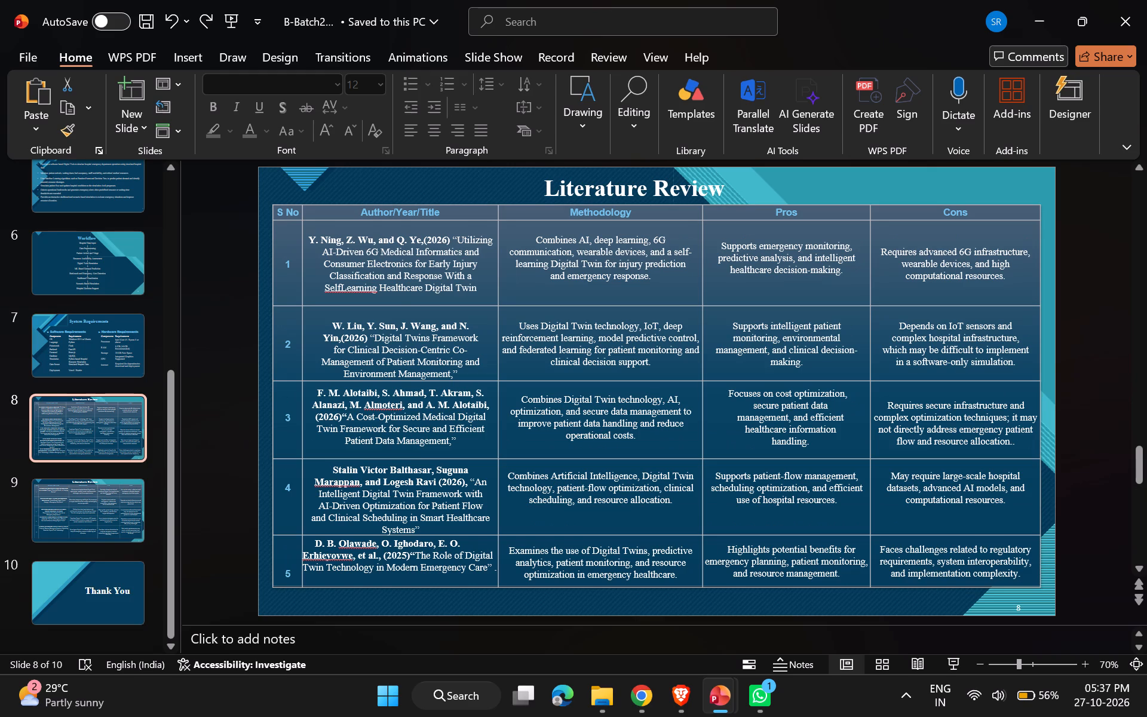
right_click(92, 518)
click(151, 117)
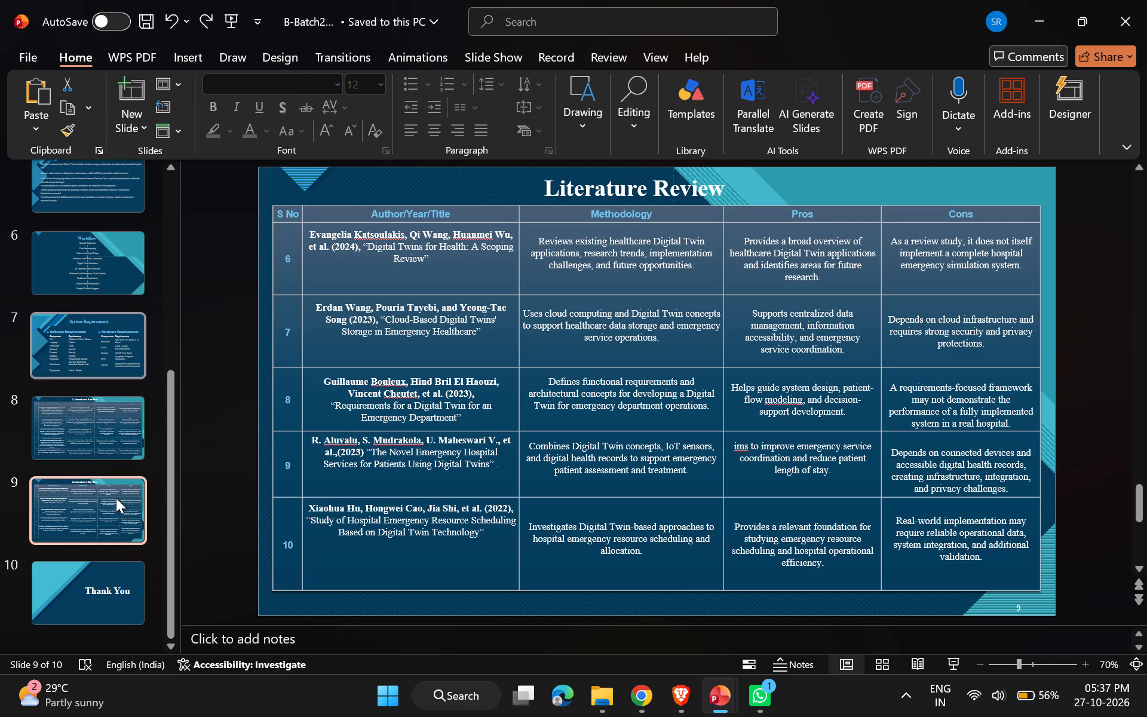
click(161, 514)
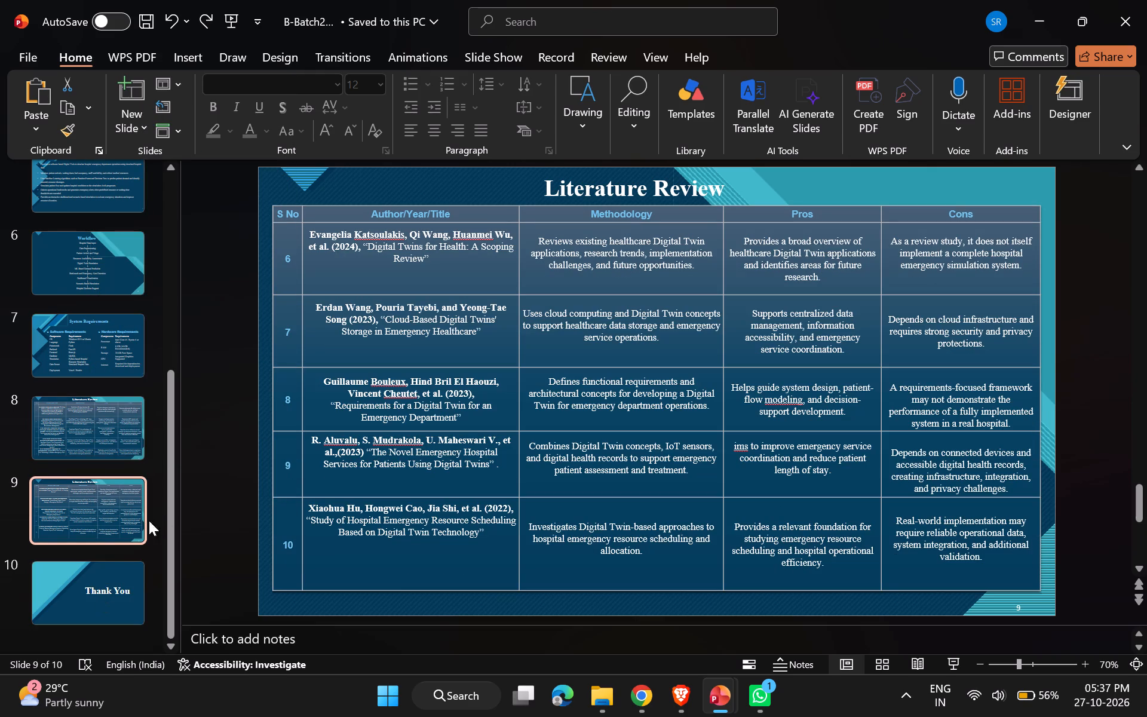
click(96, 554)
right_click(96, 554)
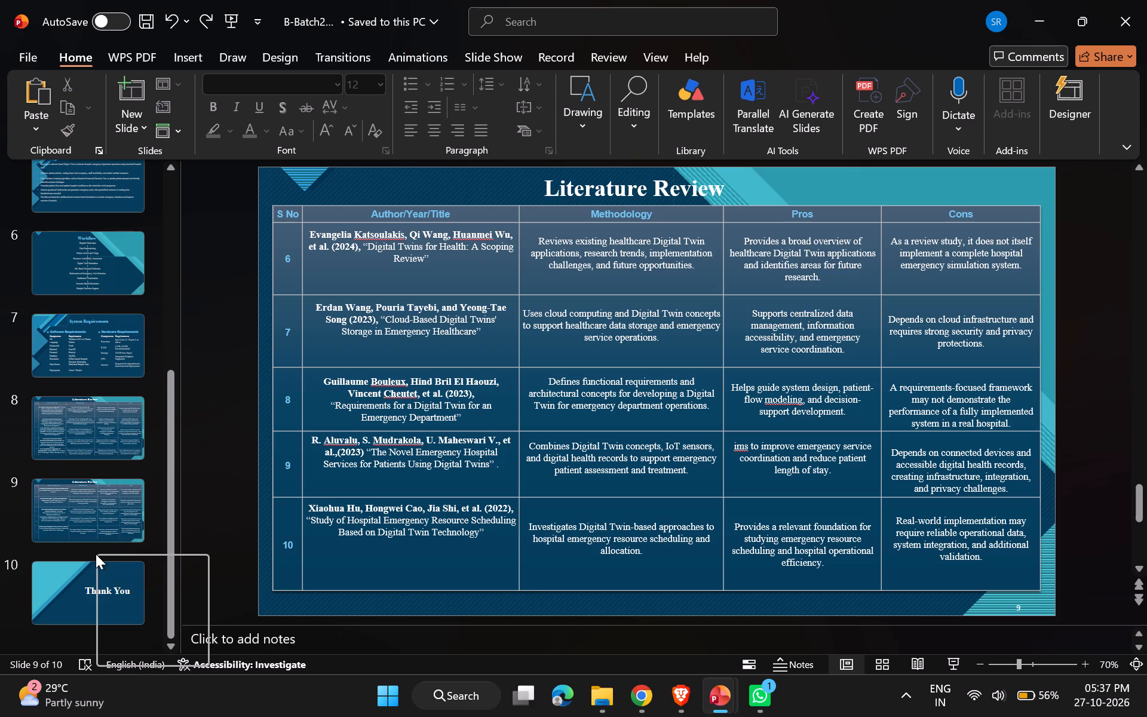
click(74, 556)
key(ctrl+v)
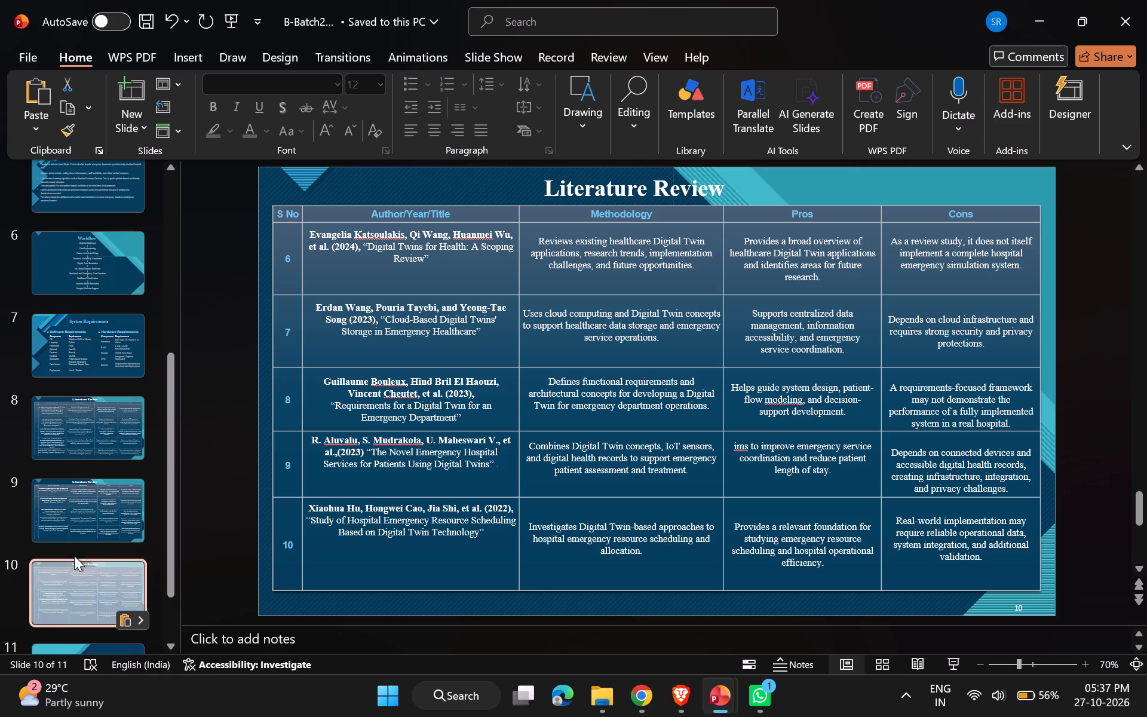
click(72, 599)
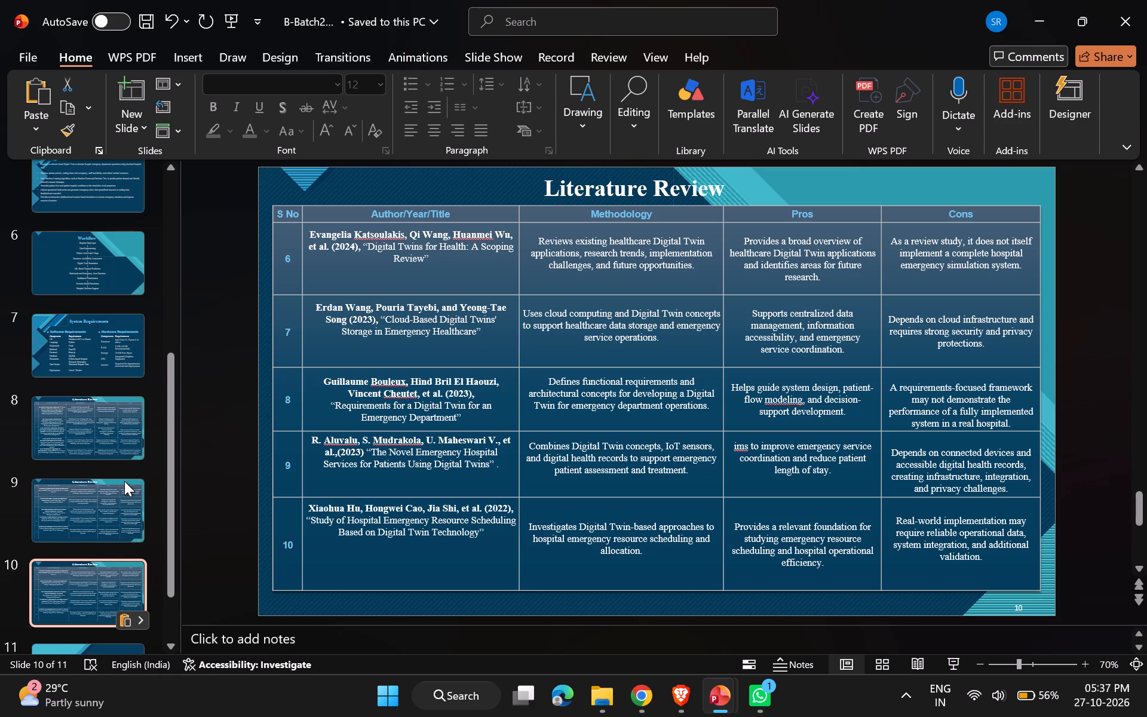
Copy row 5 of the Literature Review table on slide 8 and paste it over row 6 on slide 9.
click(81, 517)
click(66, 419)
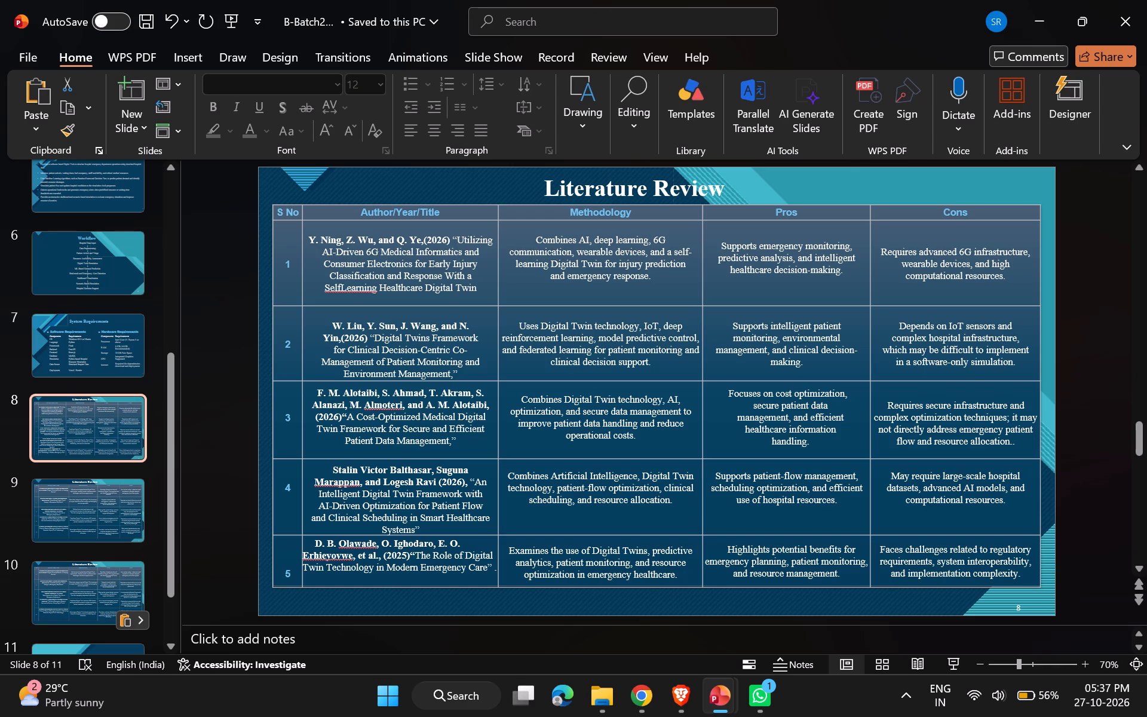
drag(1023, 572, 241, 569)
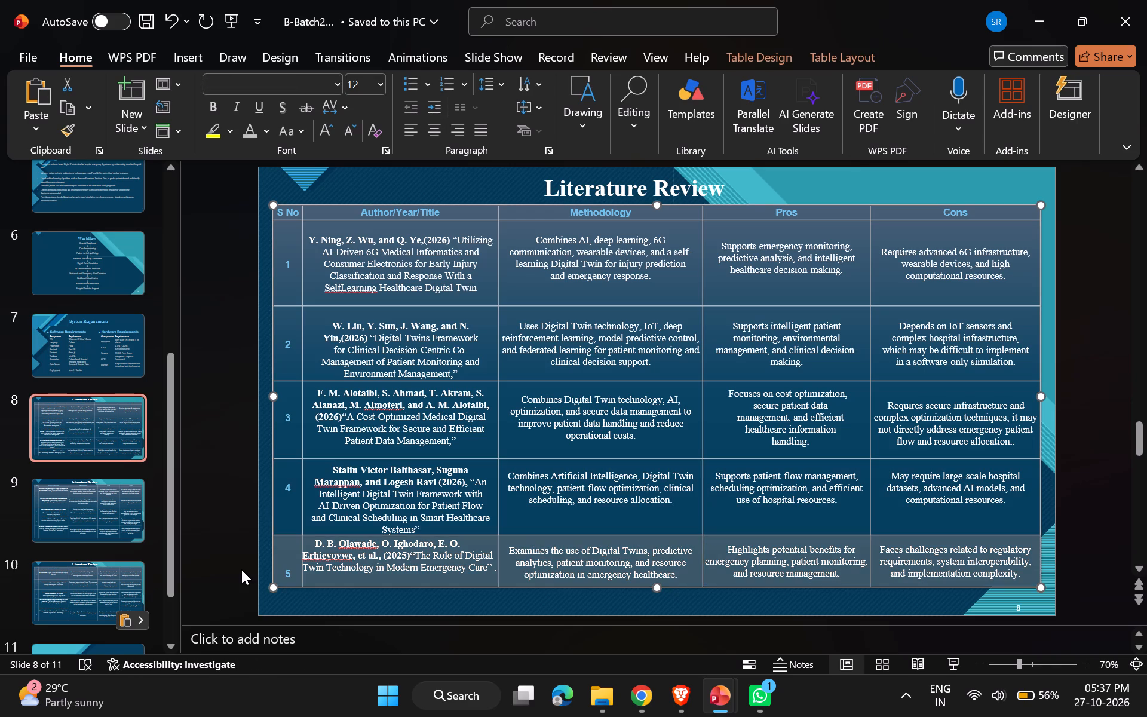
key(ctrl+c)
click(103, 510)
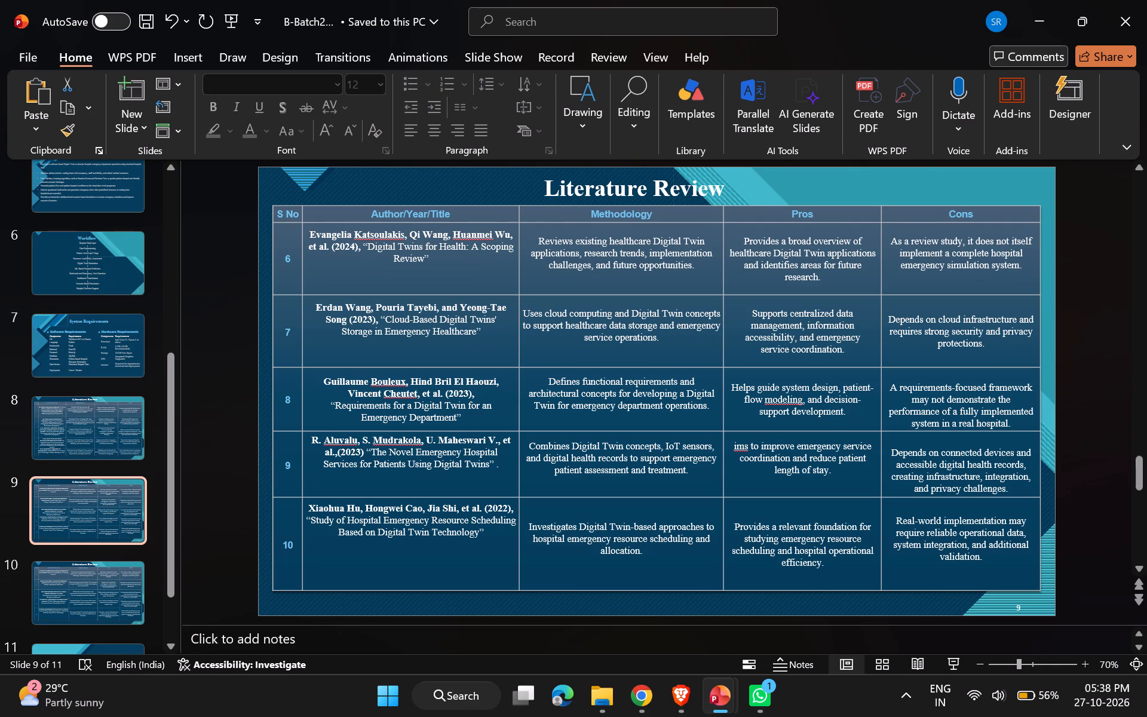
drag(1030, 266, 284, 255)
key(ctrl+v)
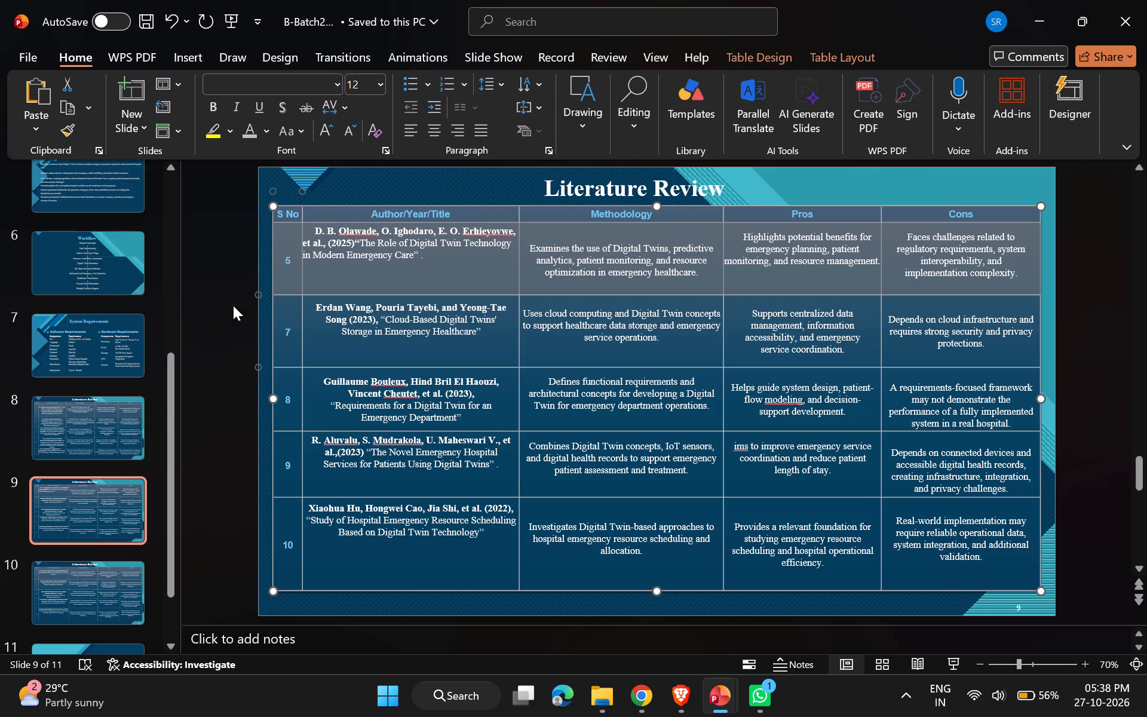
Copy row 6 of the table on slide 10 and paste it over row 7 on slide 9.
click(79, 584)
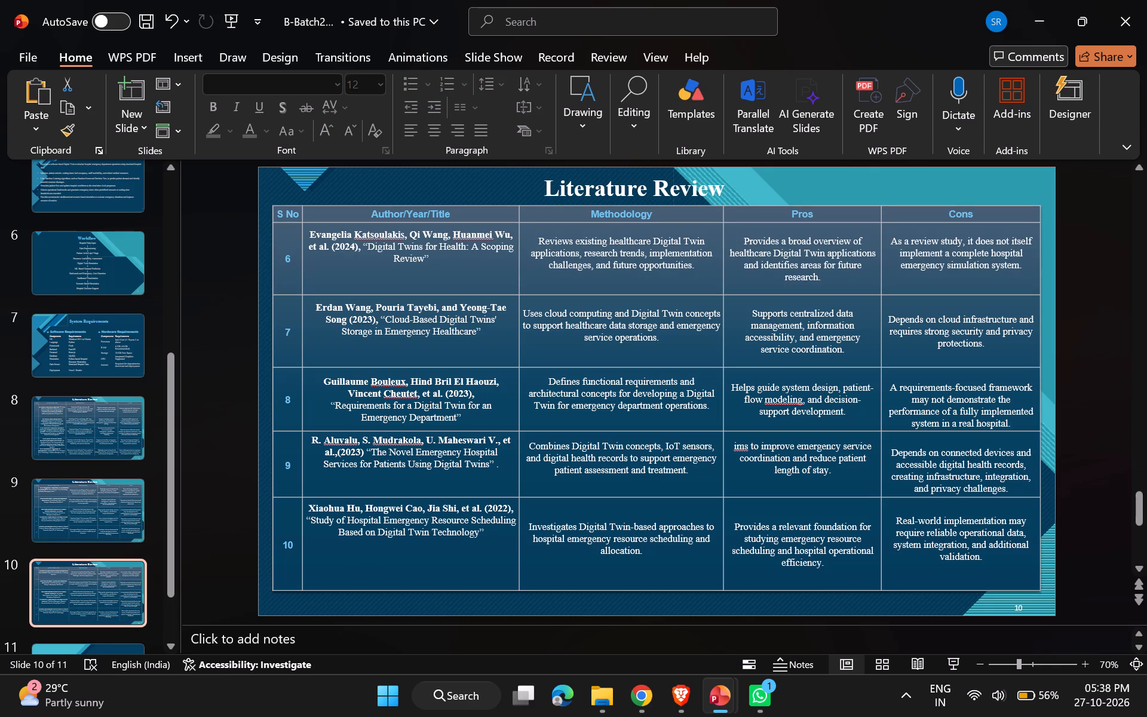
drag(1032, 270, 275, 273)
key(ctrl+c)
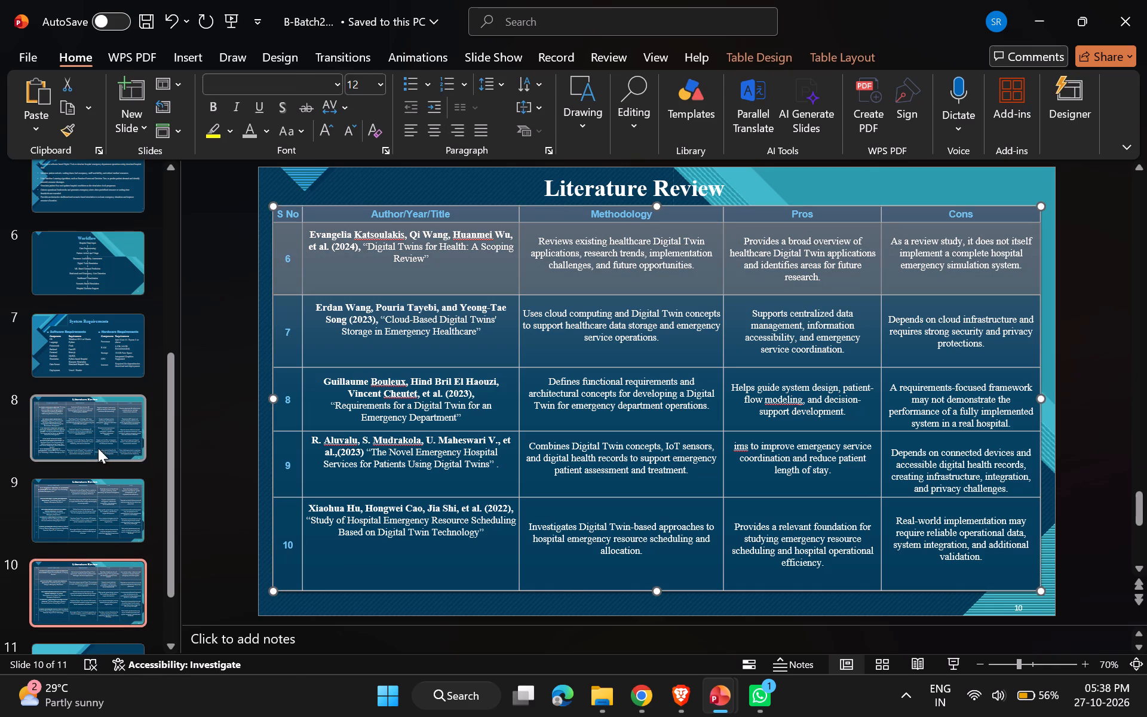
click(90, 501)
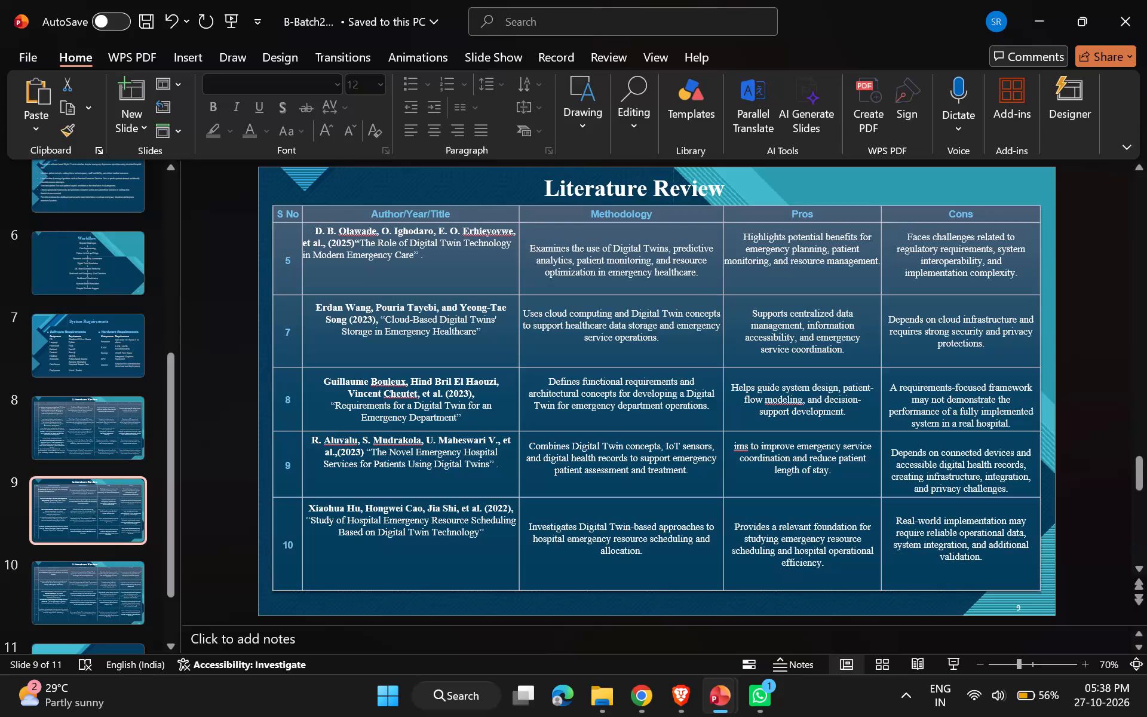
drag(1016, 351, 293, 347)
key(ctrl+v)
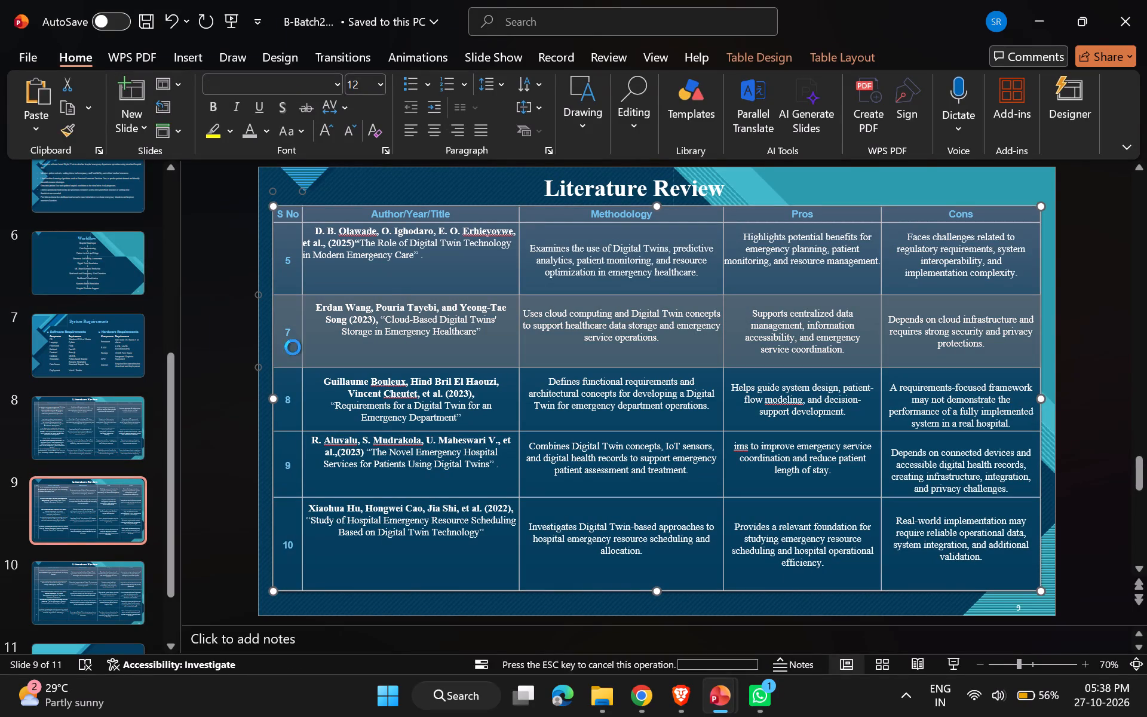
Copy row 7 of the table on slide 10 and paste it over row 8 on slide 9.
click(97, 581)
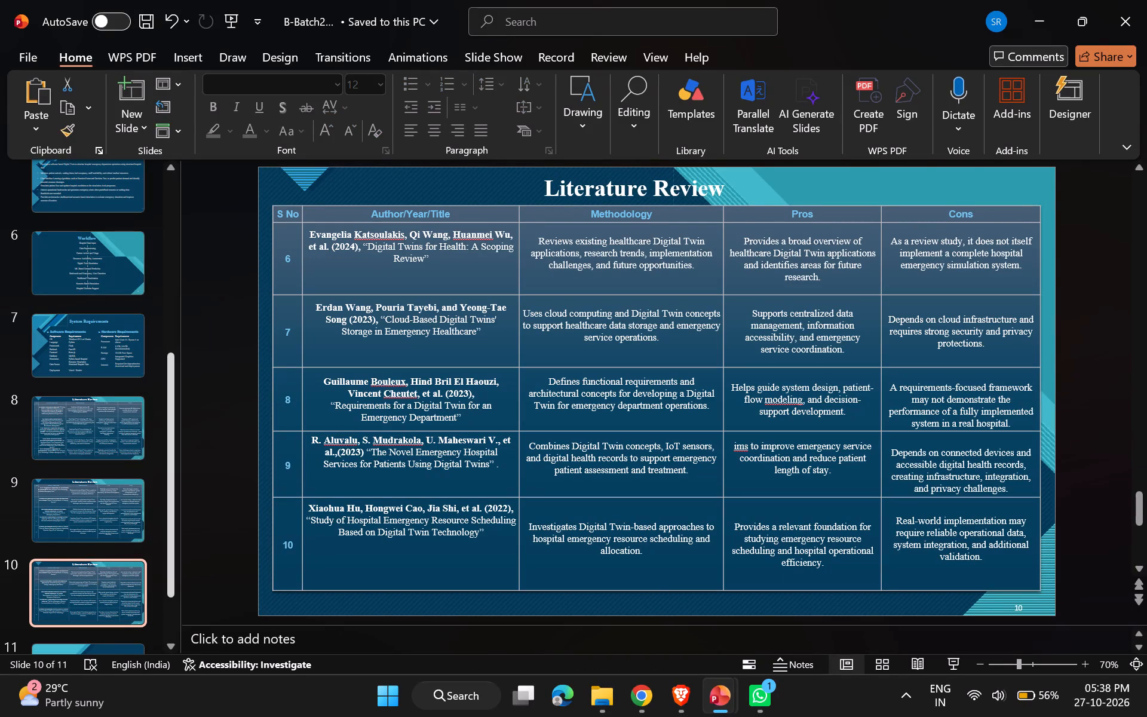
drag(1008, 361, 254, 317)
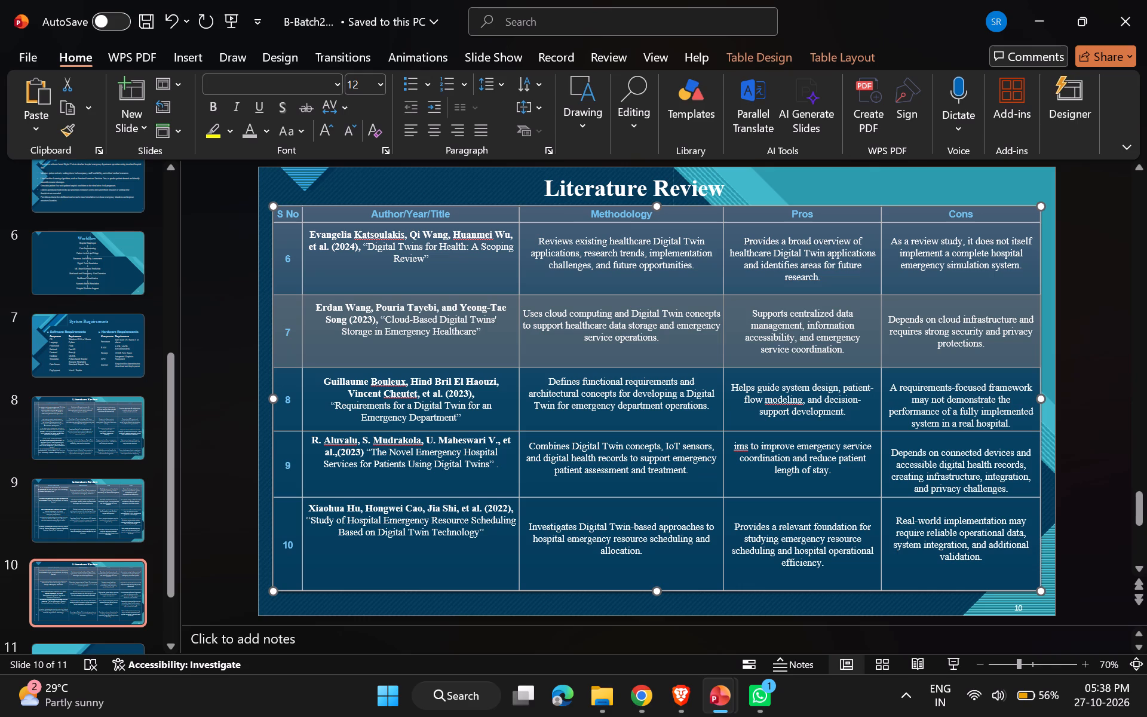
key(ctrl+c)
click(83, 498)
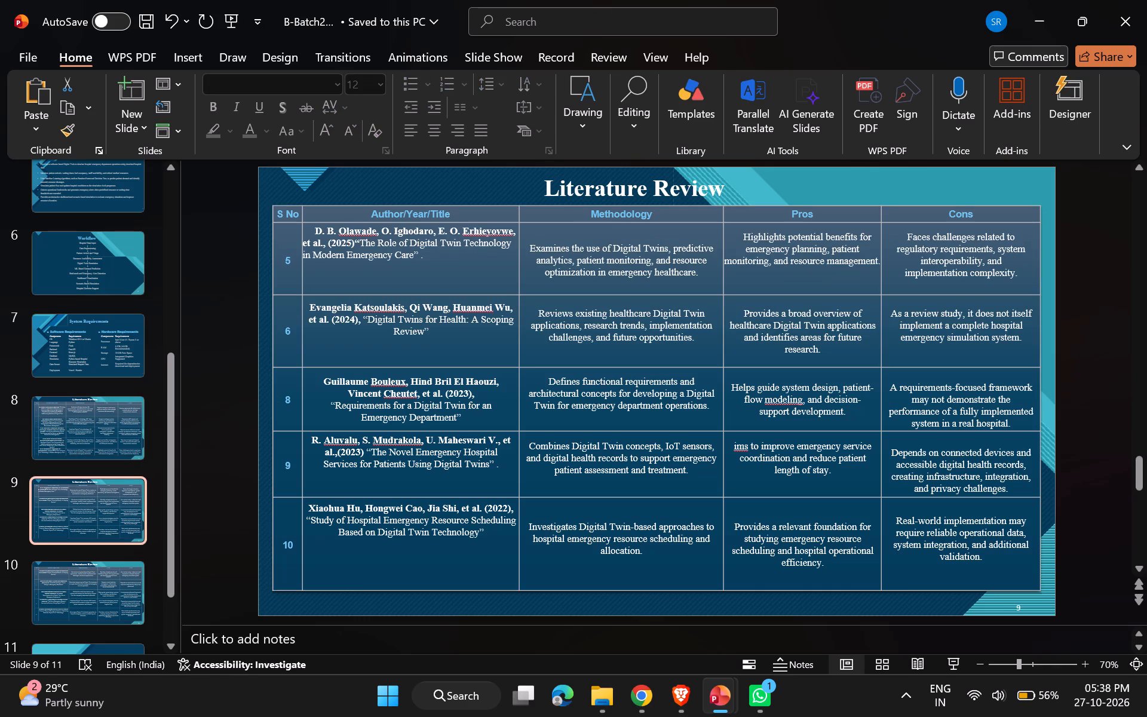
drag(1022, 425, 259, 406)
key(ctrl+v)
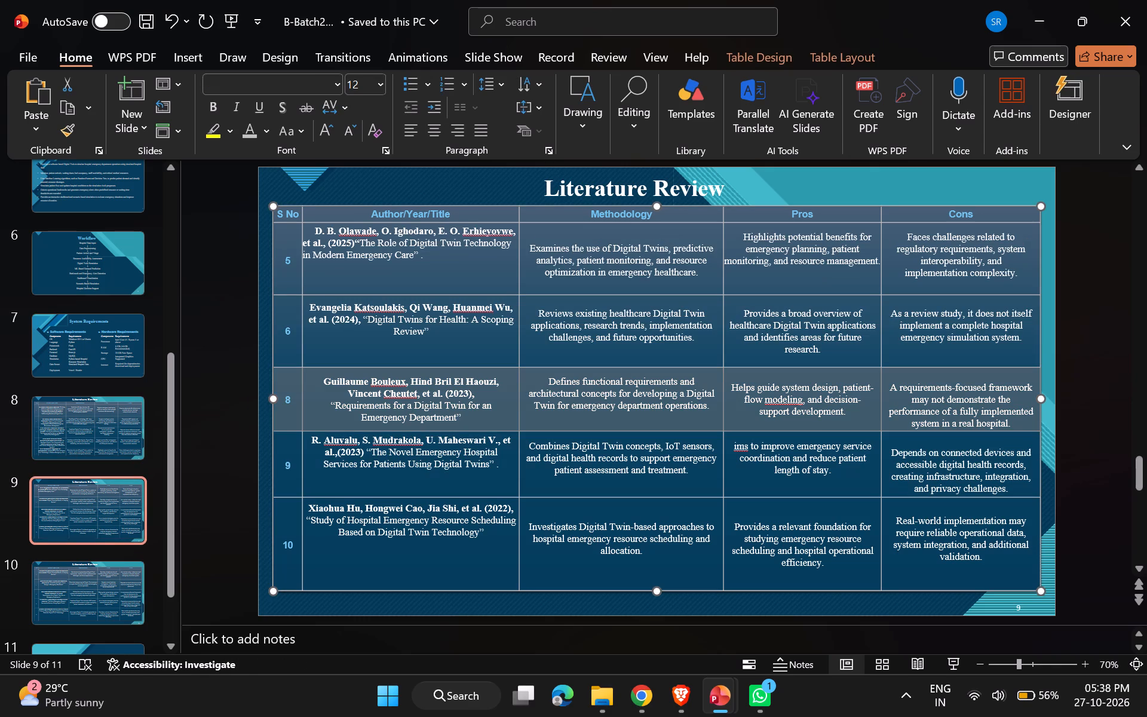
Delete rows 6 and 7 from the Literature Review table on slide 10.
click(104, 575)
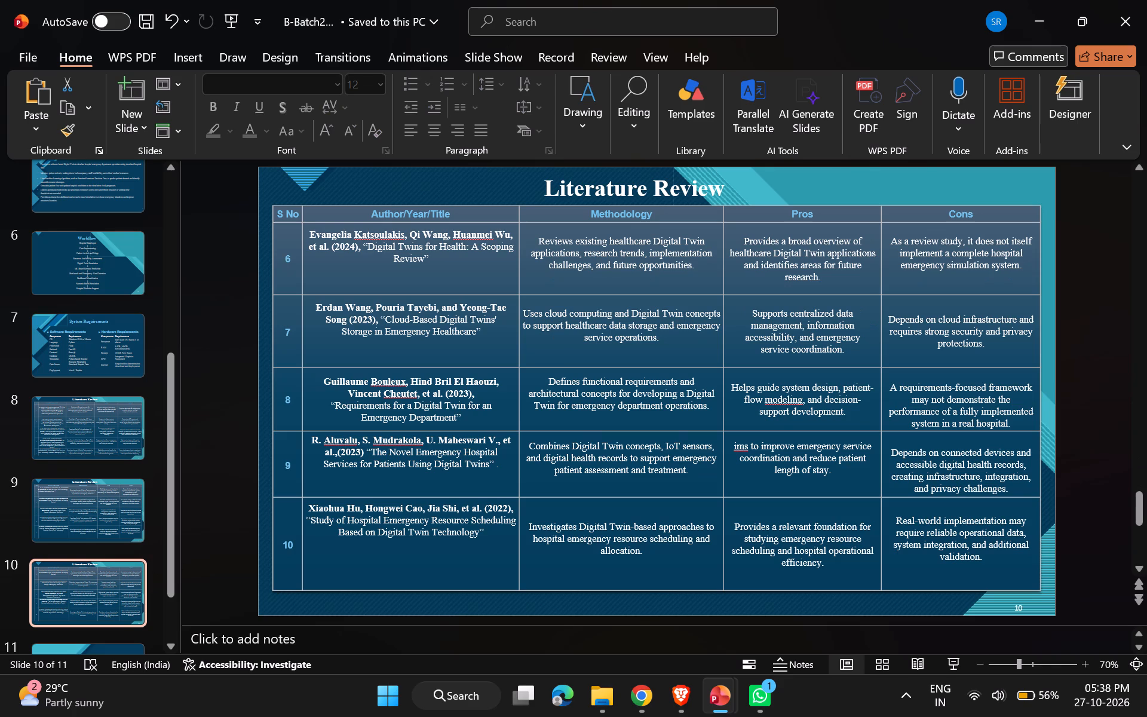
drag(1005, 353, 269, 252)
key(BackSpace)
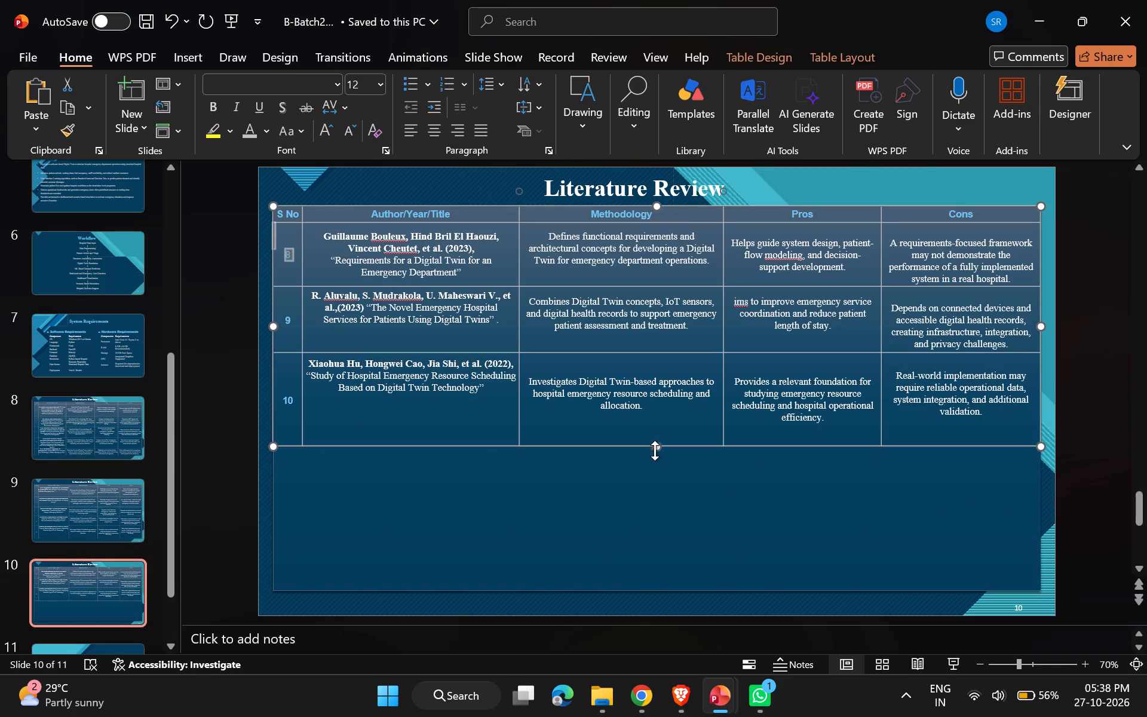
Stretch the slide 10 table downward to the bottom edge of its background panel, keeping its top and sides in place.
drag(656, 448, 670, 556)
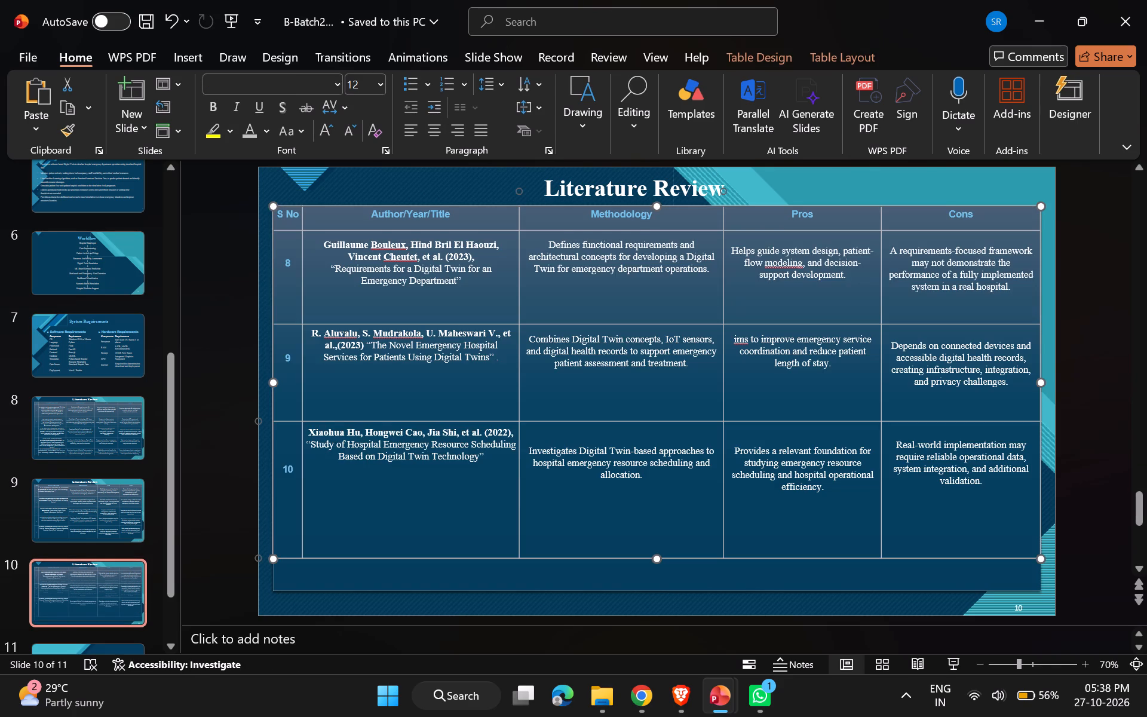
drag(670, 556, 662, 575)
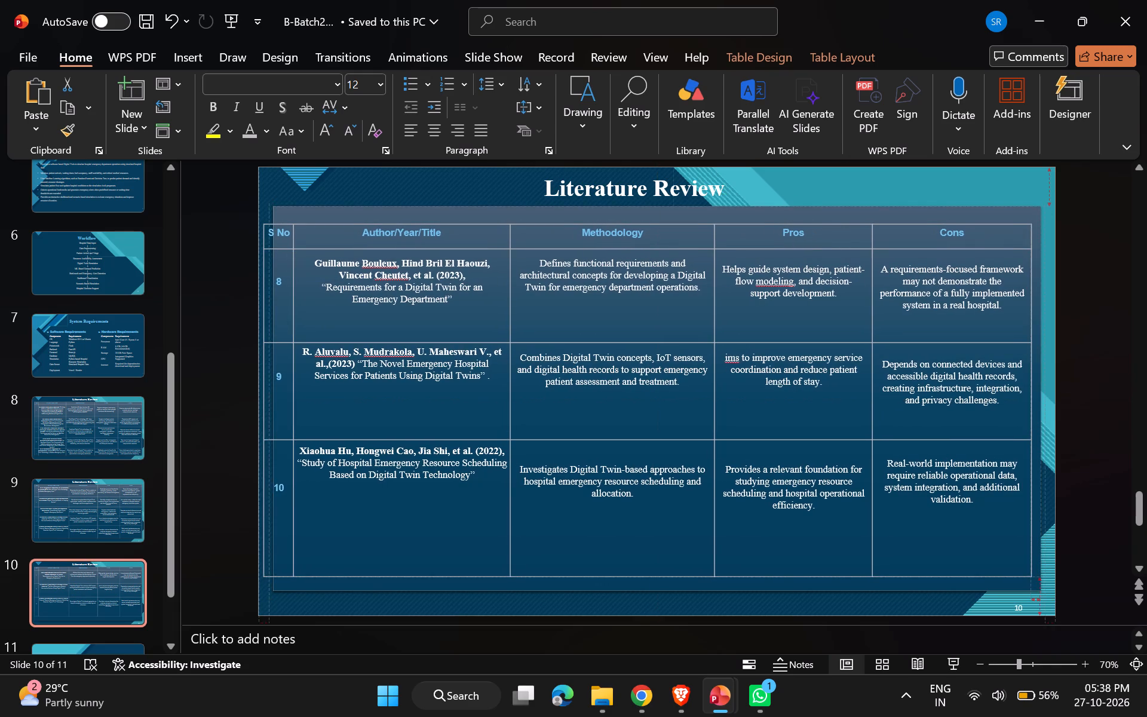
drag(662, 575, 662, 574)
key(ctrl+z)
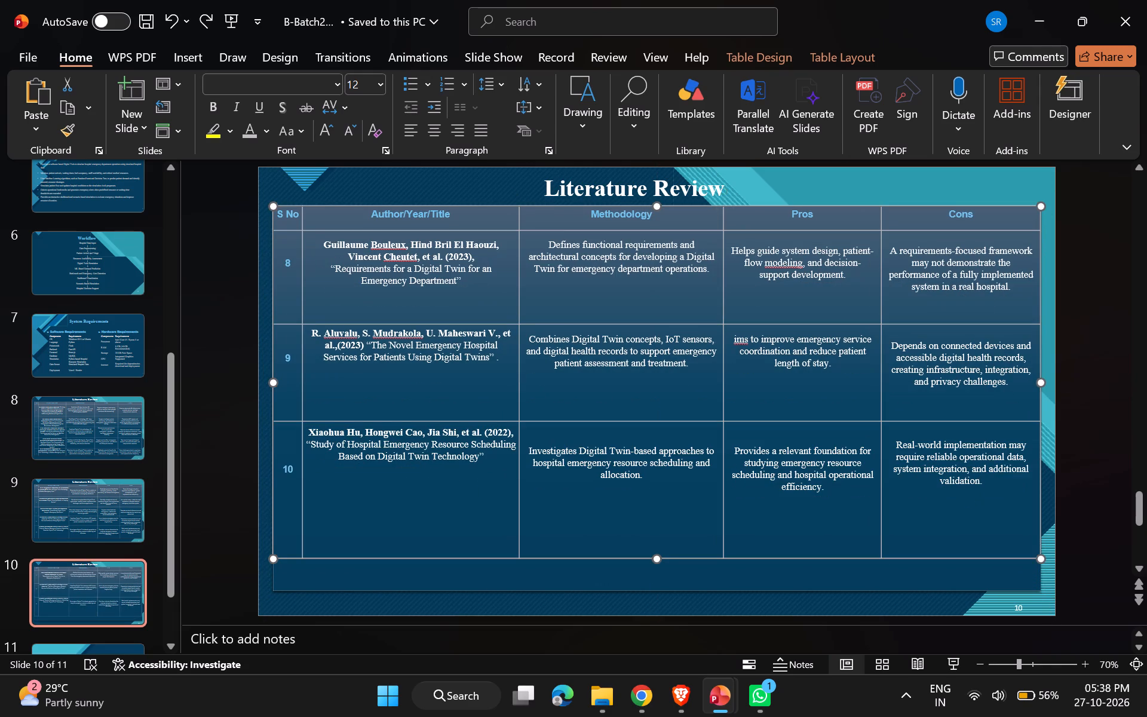
drag(657, 560, 659, 583)
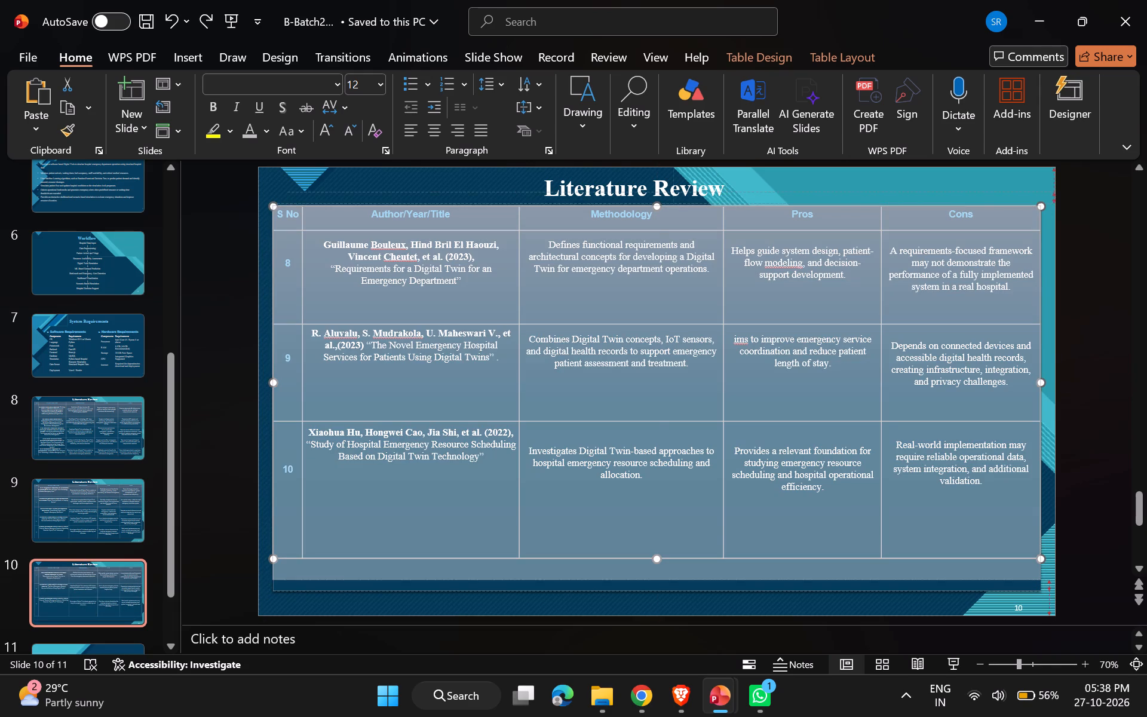
drag(659, 583, 659, 590)
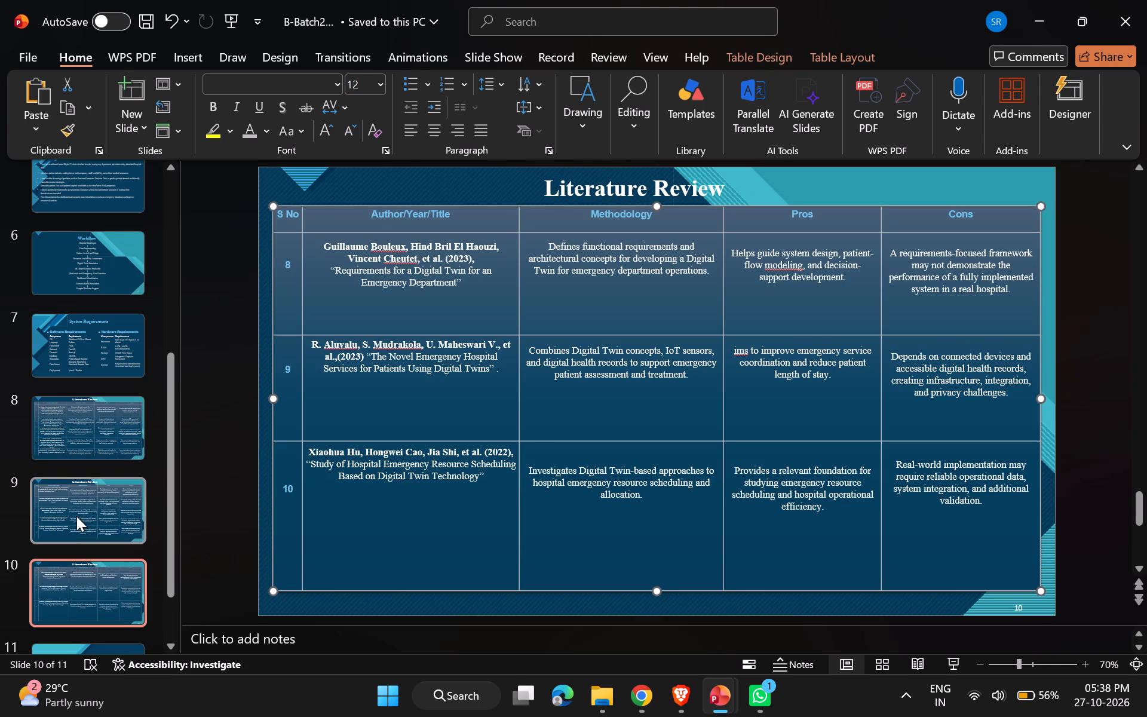
Delete rows 9 and 10 from the slide 9 table and stretch the remaining rows down to the background panel's bottom edge.
click(76, 516)
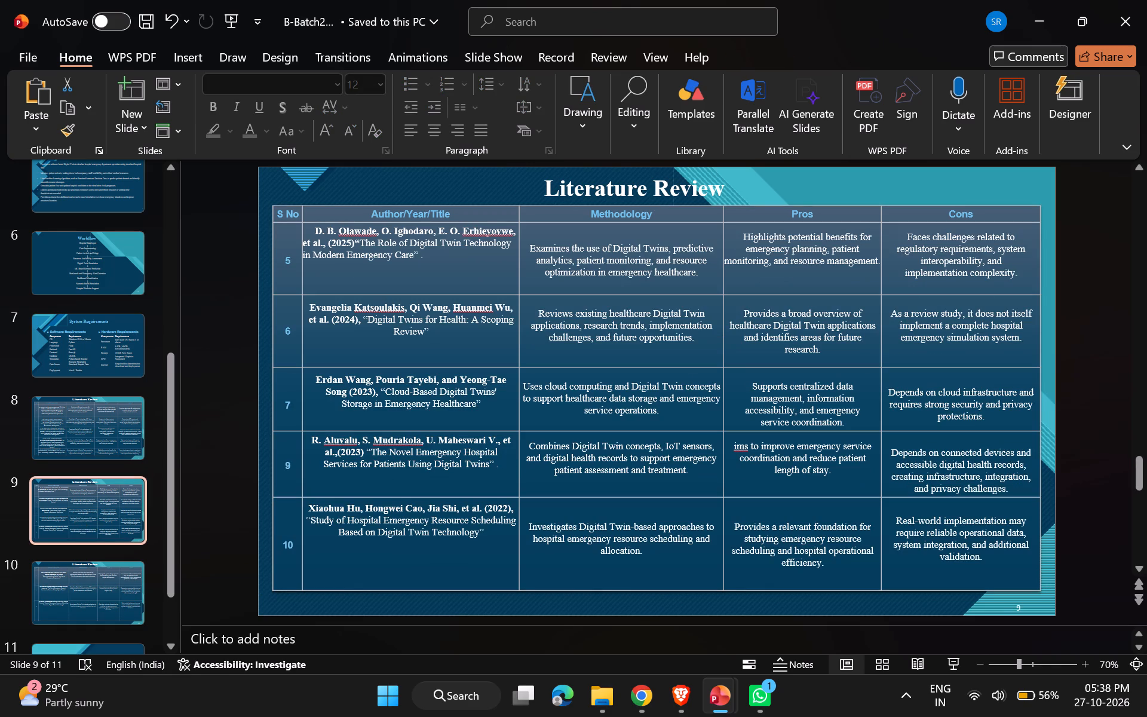
drag(1008, 563, 280, 472)
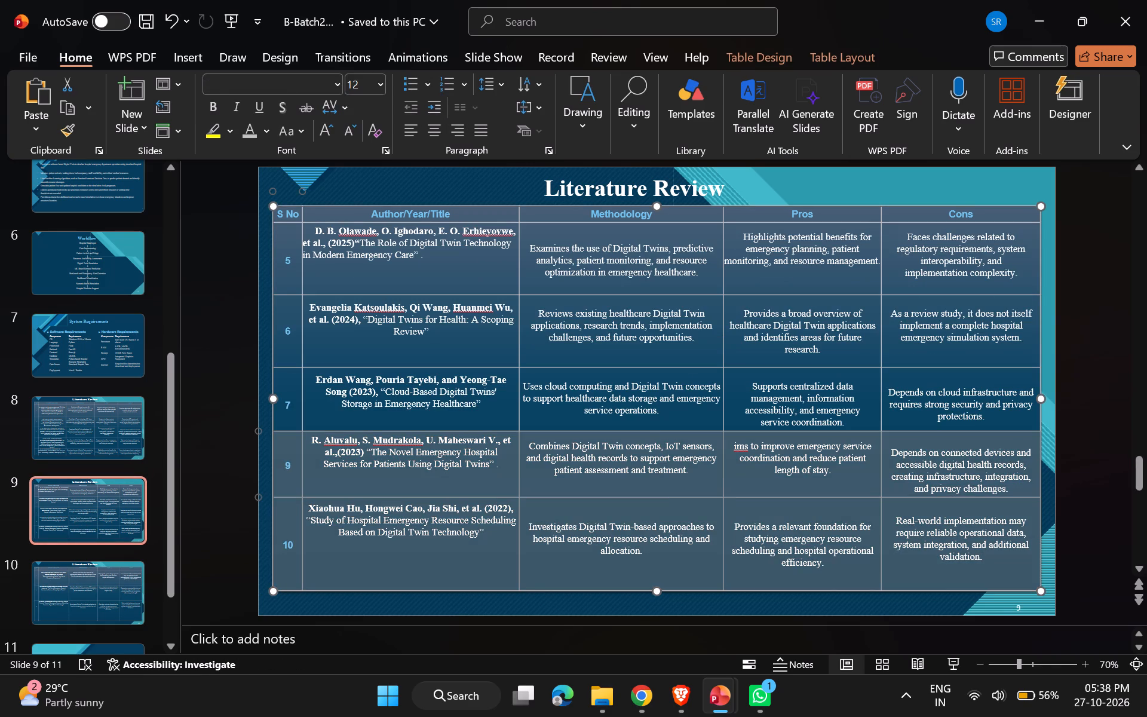
key(BackSpace)
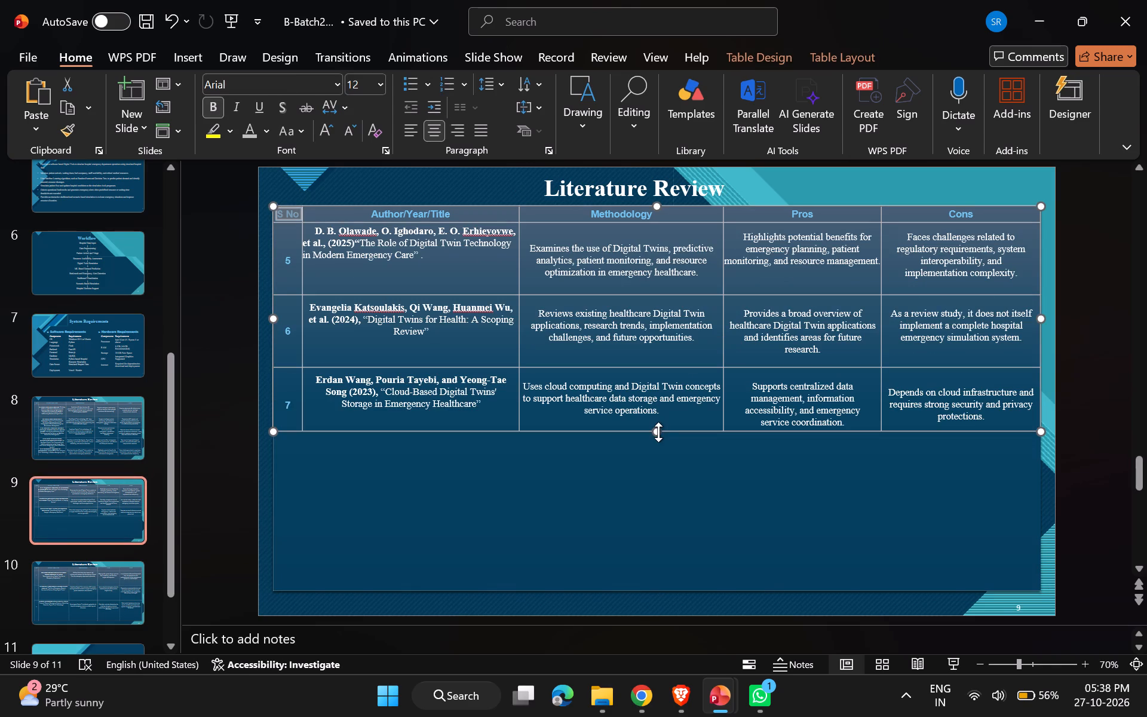
drag(658, 432, 663, 578)
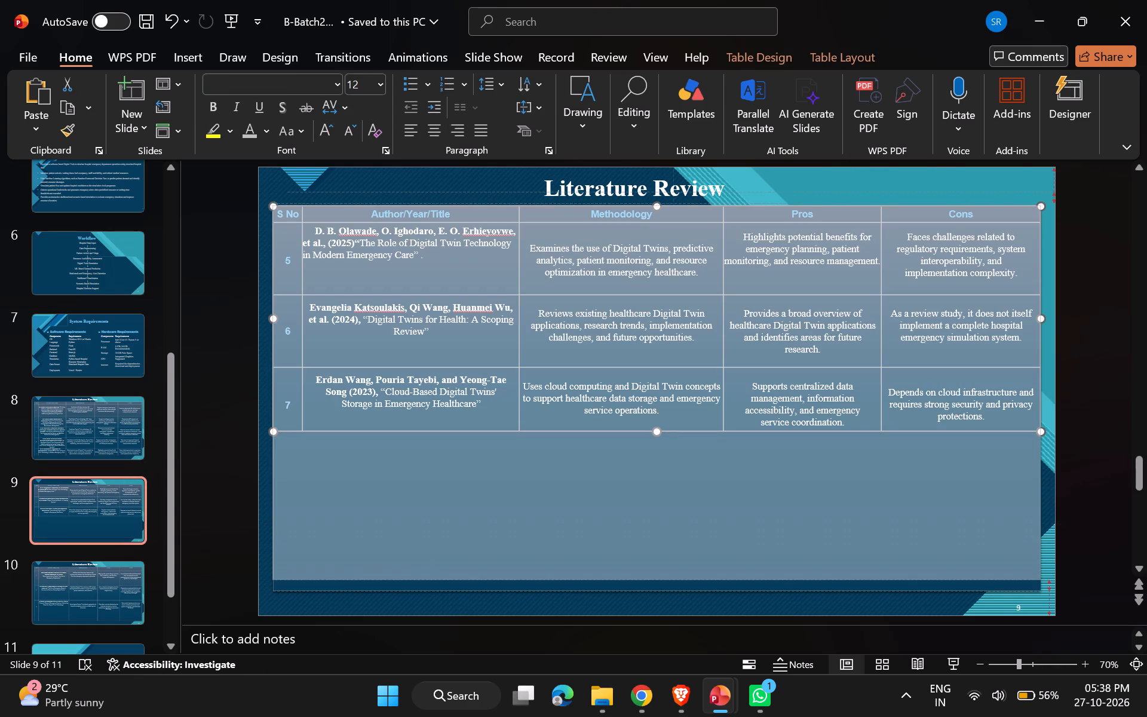
drag(663, 578, 667, 589)
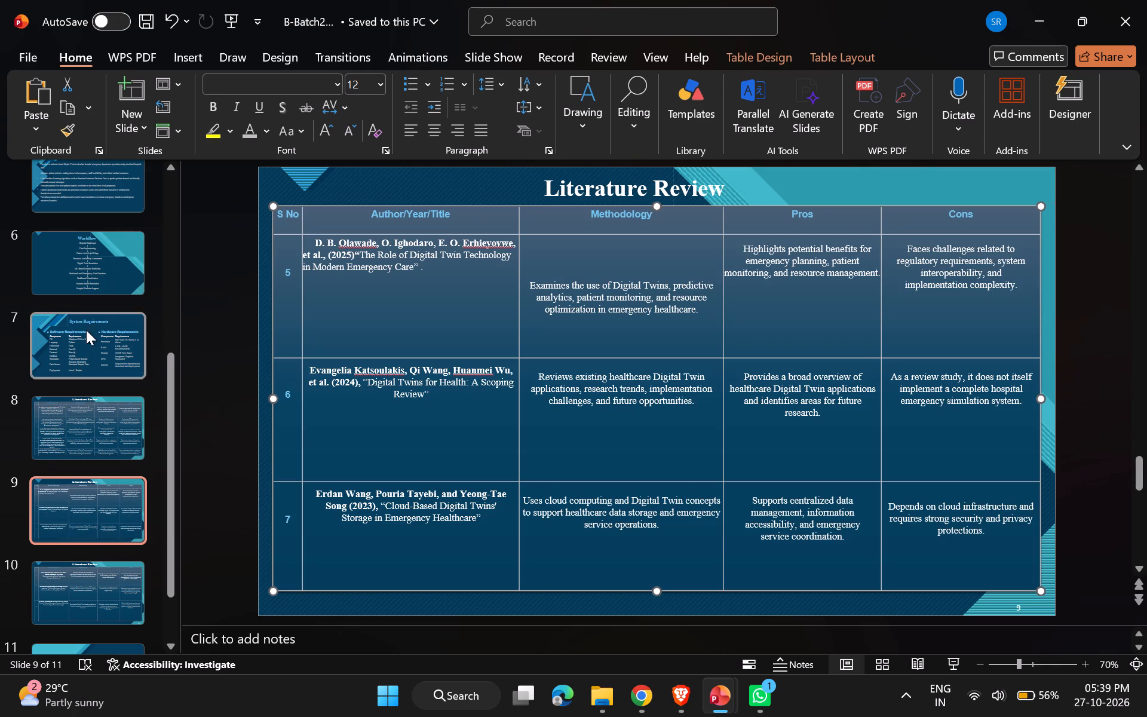
Delete row 5 from the slide 8 Literature Review table and stretch the remaining rows down to the background panel's bottom edge.
click(70, 421)
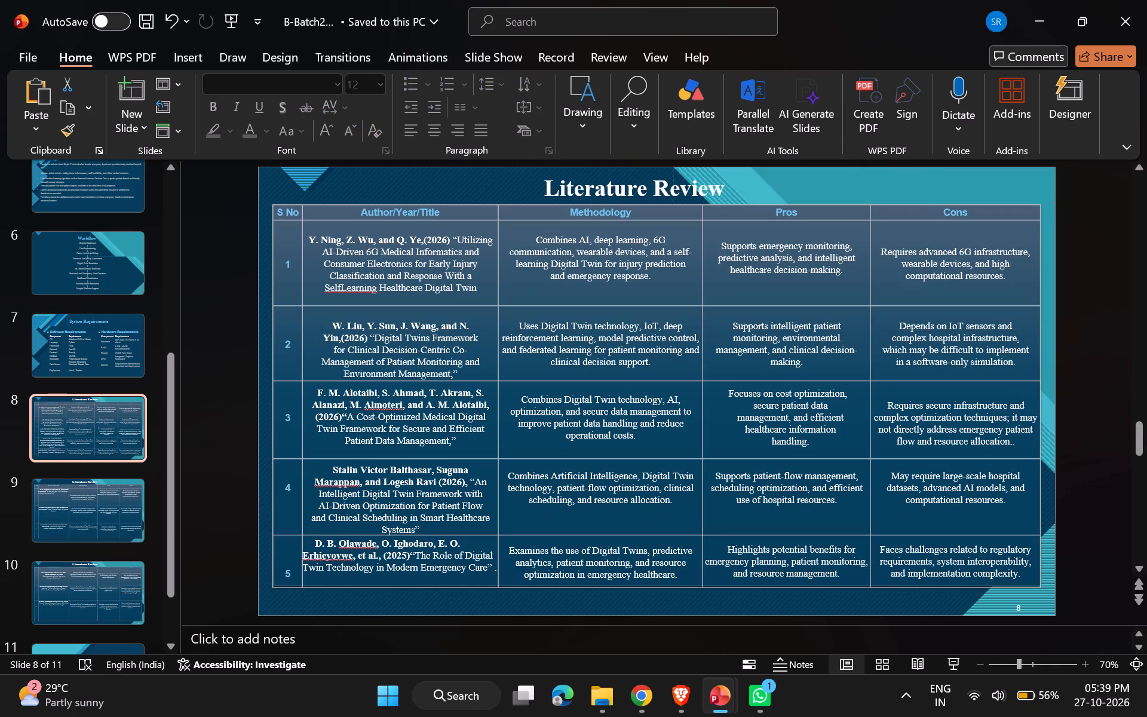
drag(1023, 578, 381, 592)
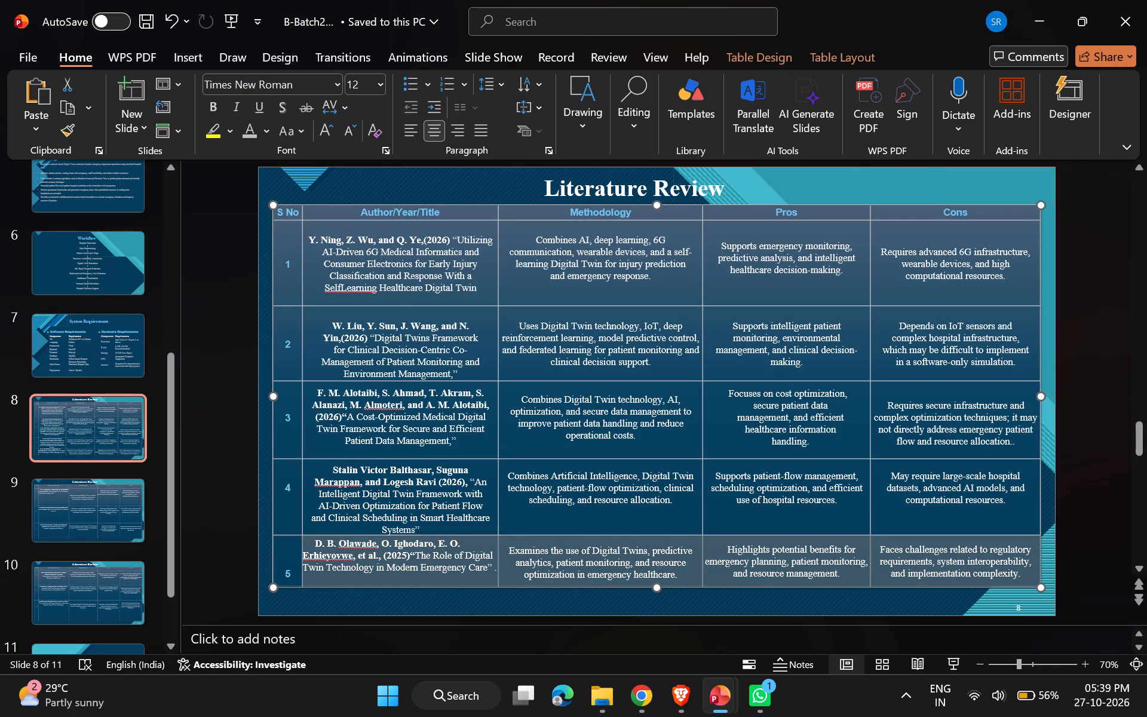
drag(381, 592, 274, 569)
key(BackSpace)
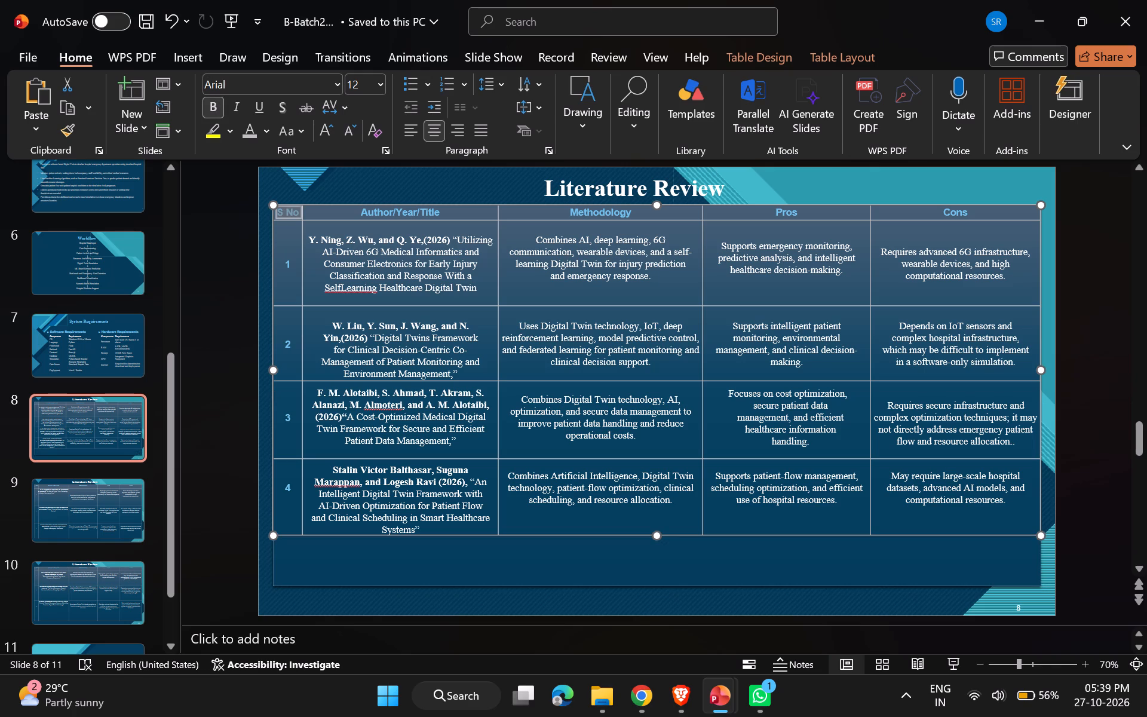
drag(657, 536, 659, 588)
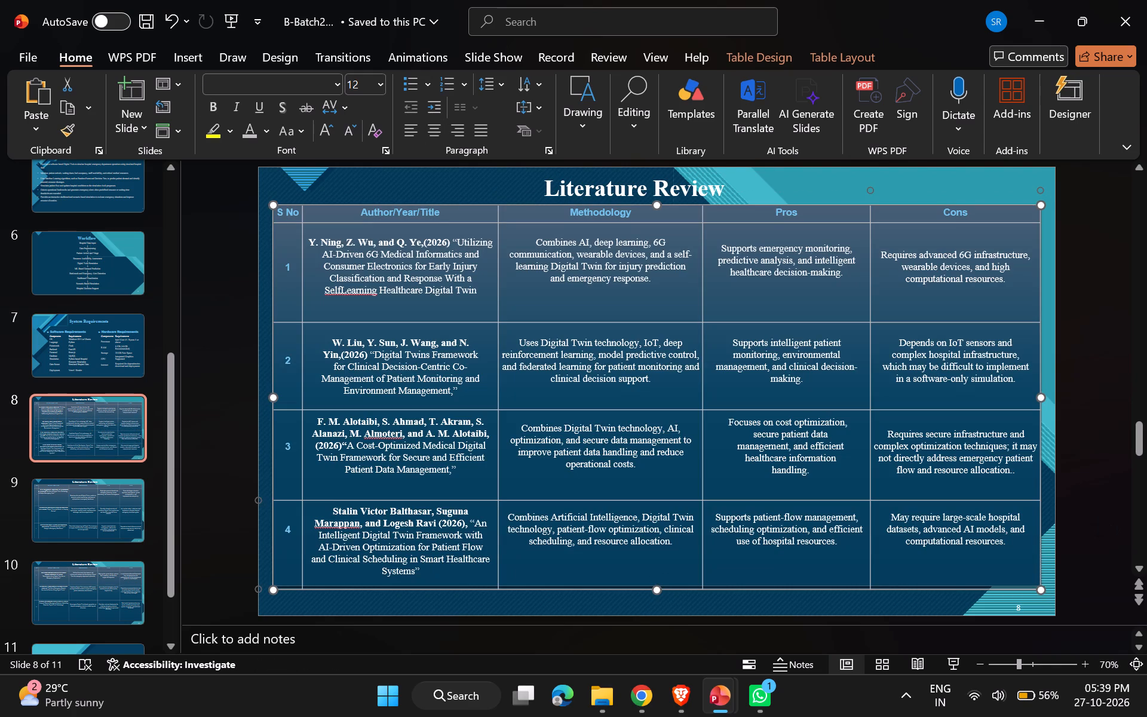
Set all text in the slide 8 table, including the header row, to Times New Roman at size 13.
drag(1022, 541, 284, 242)
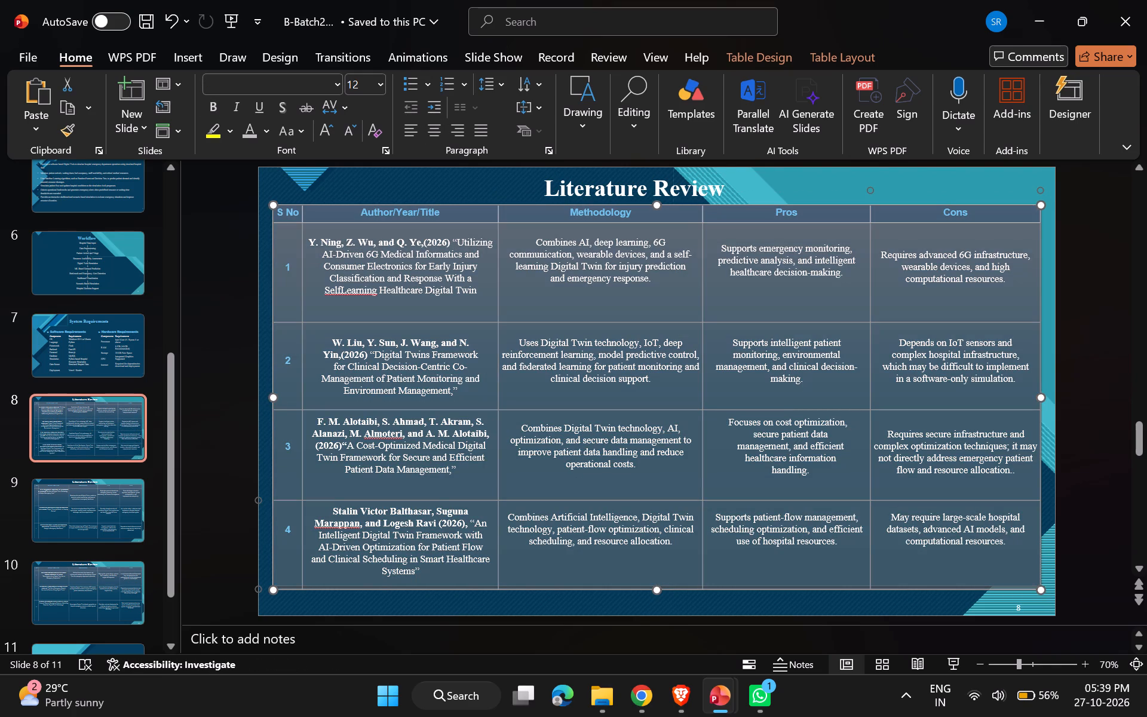
drag(284, 242, 275, 222)
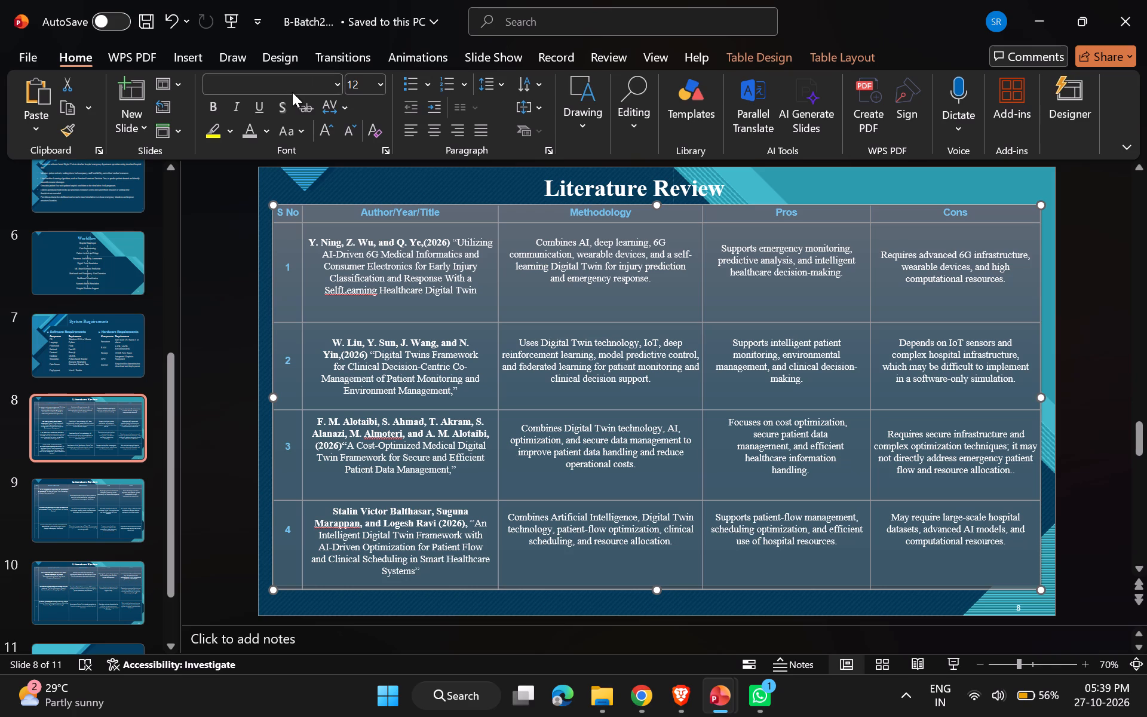
click(292, 92)
click(287, 76)
text(ti)
key(Return)
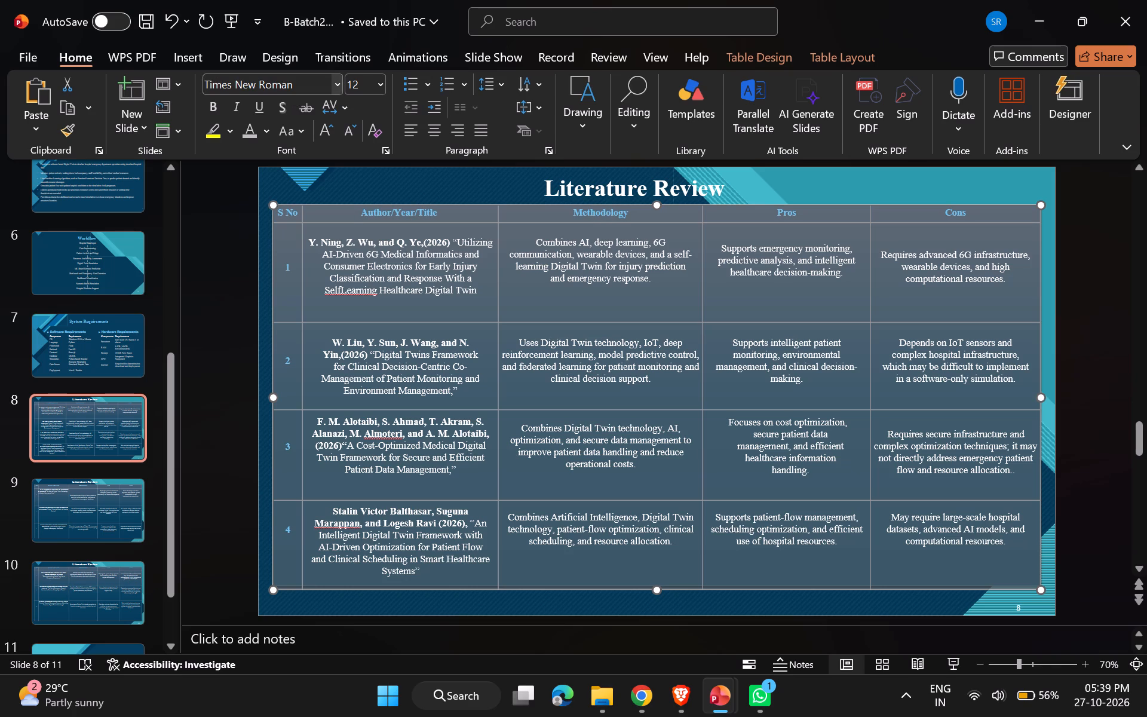
click(382, 87)
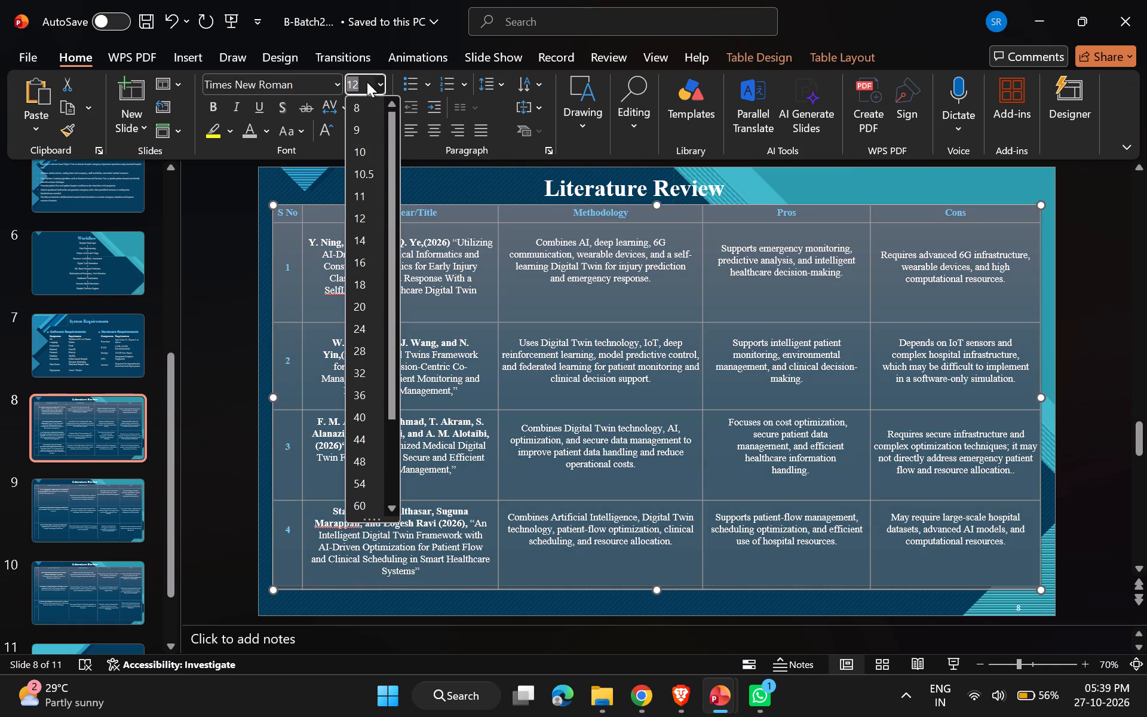
click(365, 81)
key(BackSpace)
key(3)
key(Return)
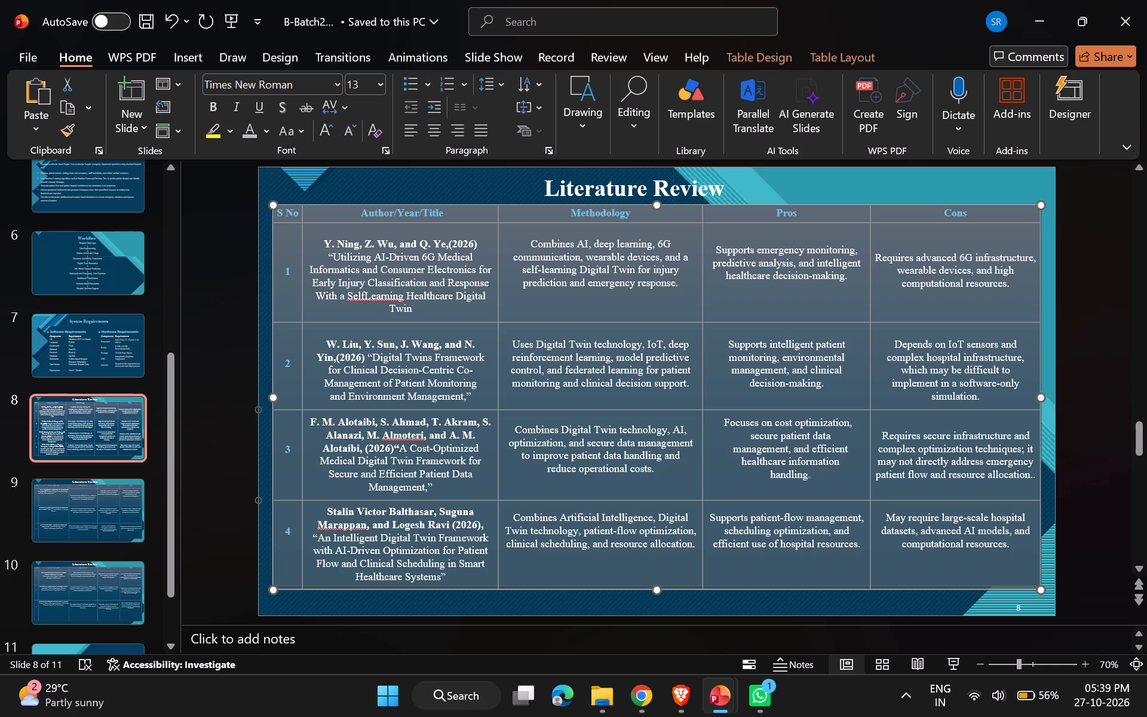
Set the text of rows 5 to 7 in the slide 9 table to Times New Roman at size 13.
click(94, 485)
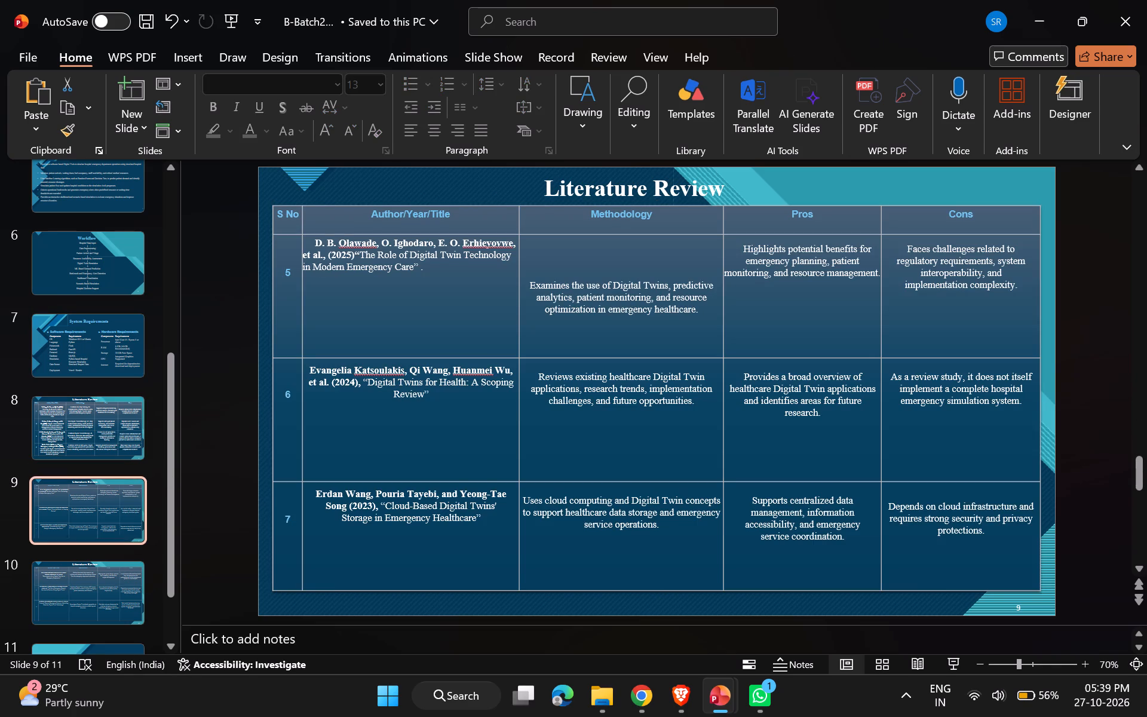
click(443, 368)
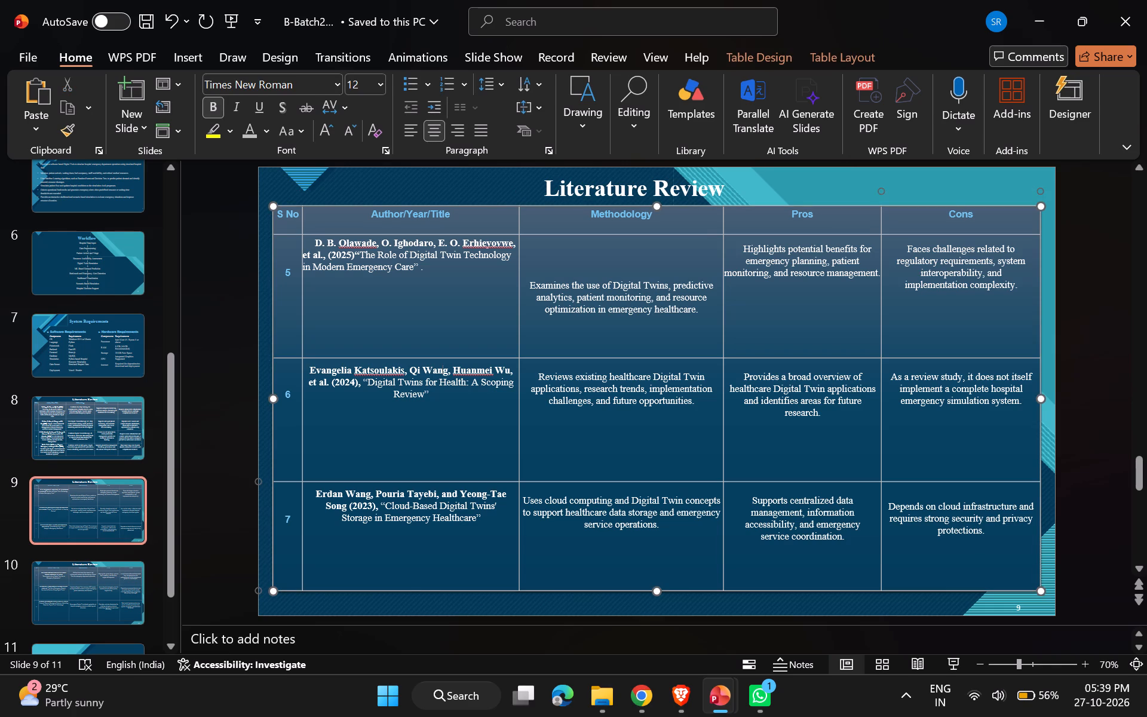
drag(998, 547, 286, 244)
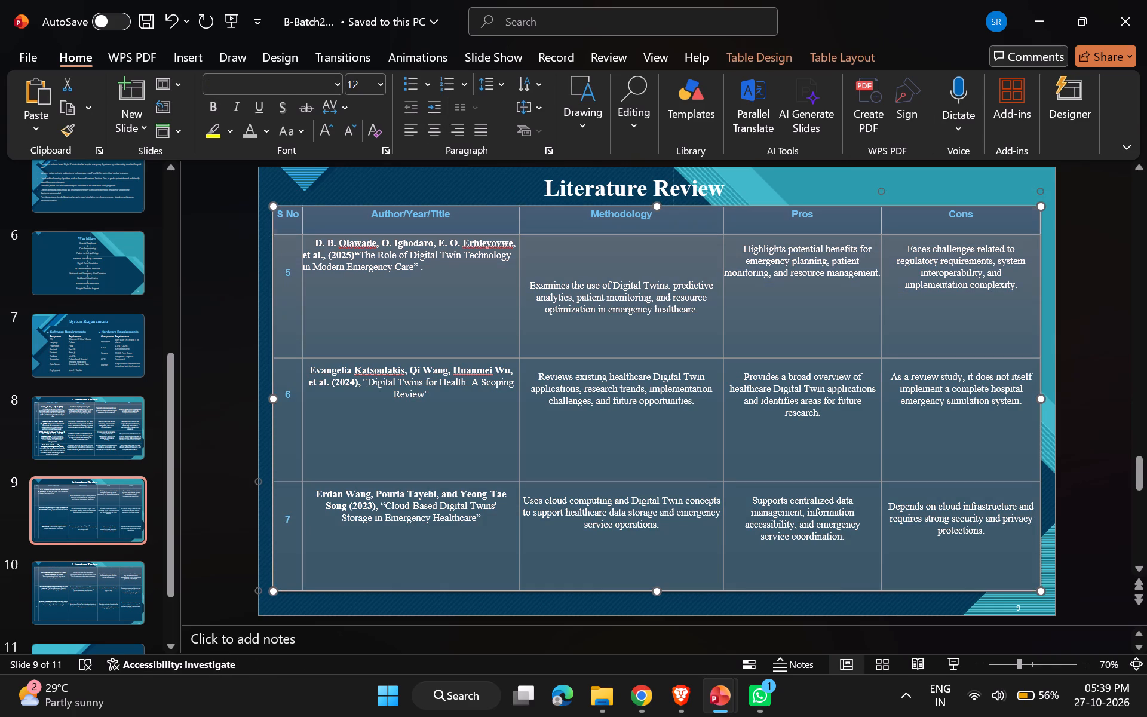
drag(286, 244, 267, 245)
click(317, 85)
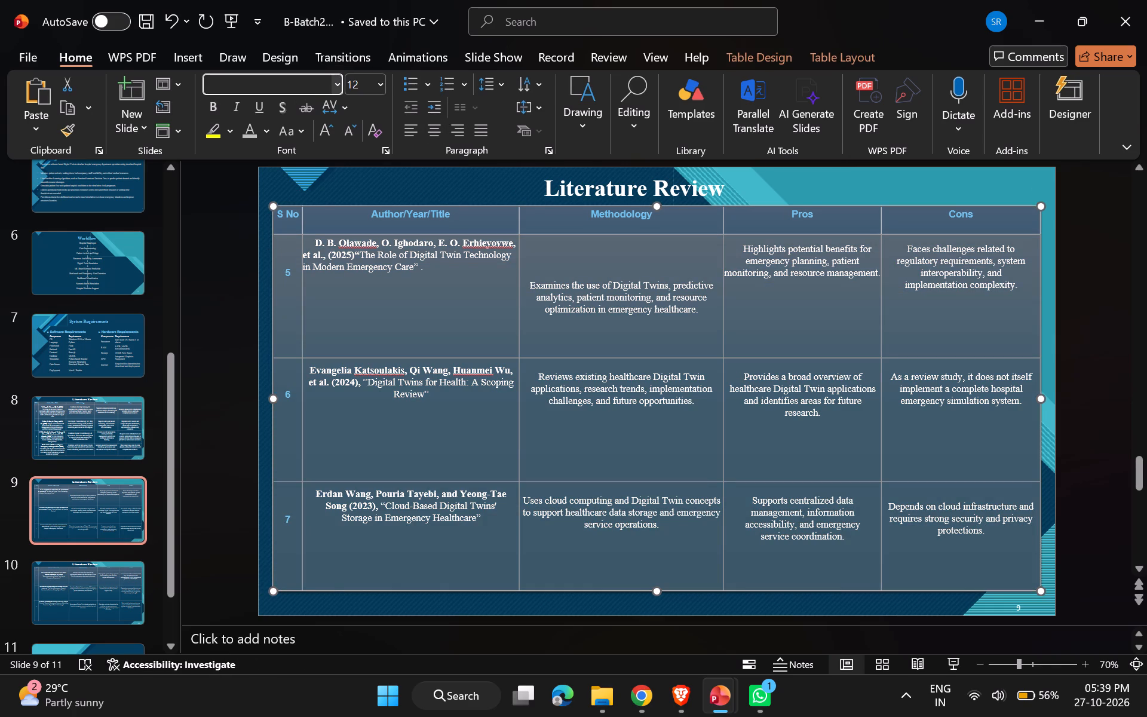
text(ti)
key(Return)
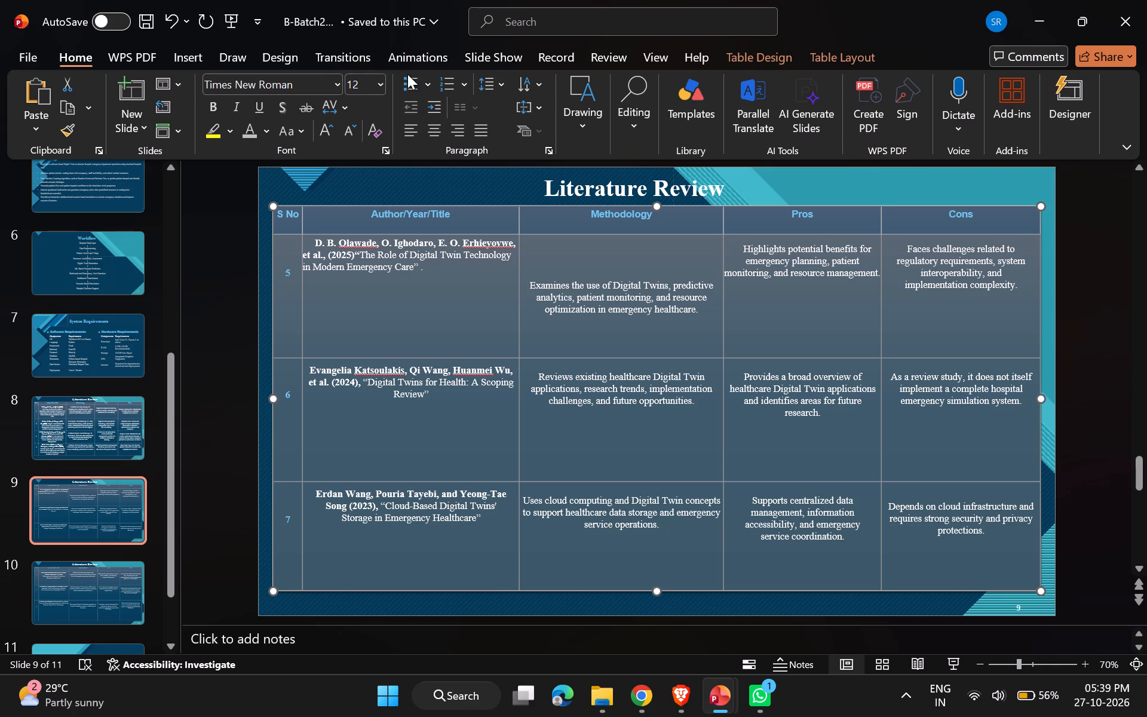
click(380, 81)
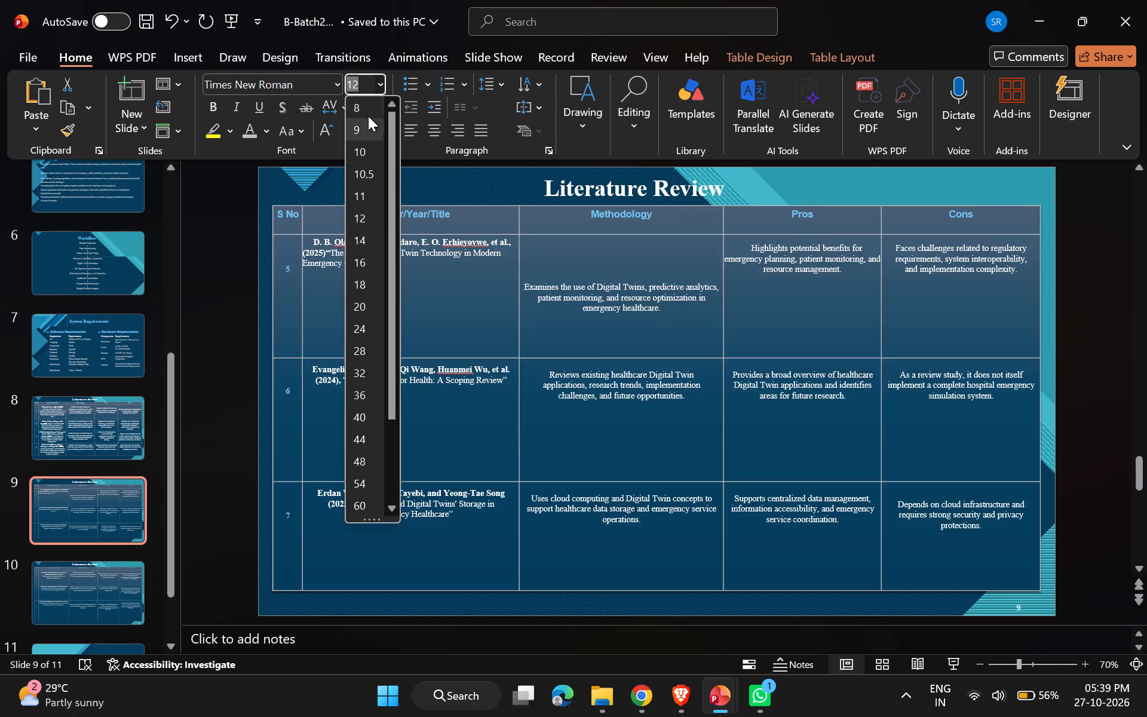
text(13)
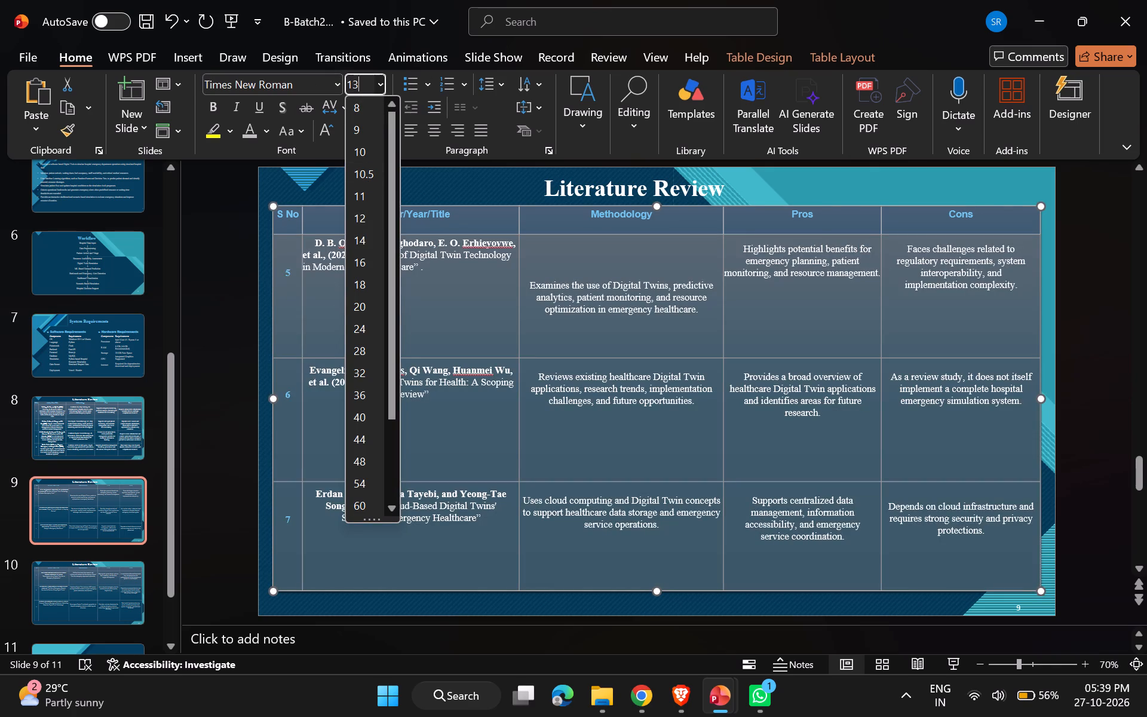
key(Return)
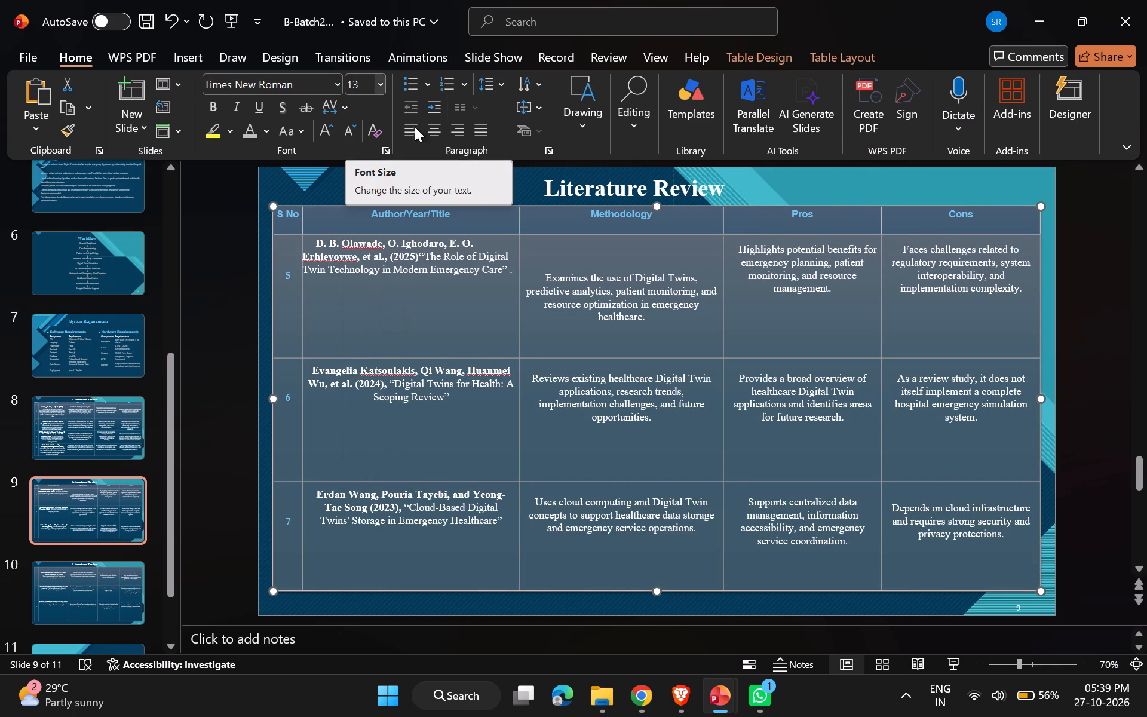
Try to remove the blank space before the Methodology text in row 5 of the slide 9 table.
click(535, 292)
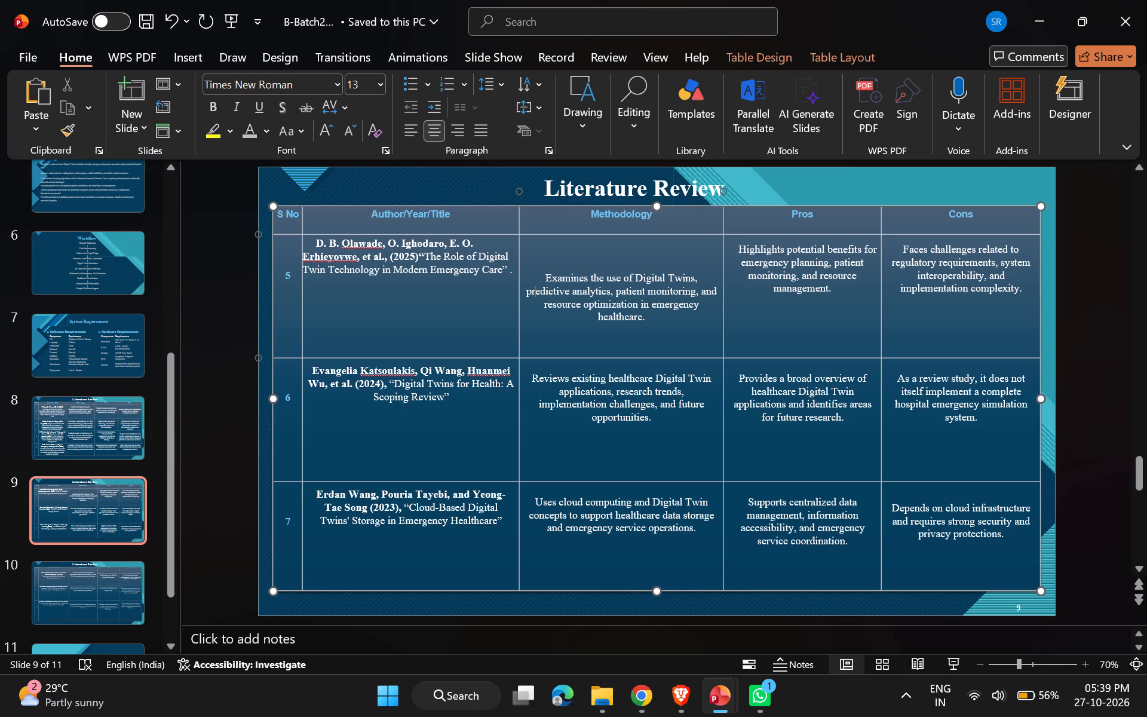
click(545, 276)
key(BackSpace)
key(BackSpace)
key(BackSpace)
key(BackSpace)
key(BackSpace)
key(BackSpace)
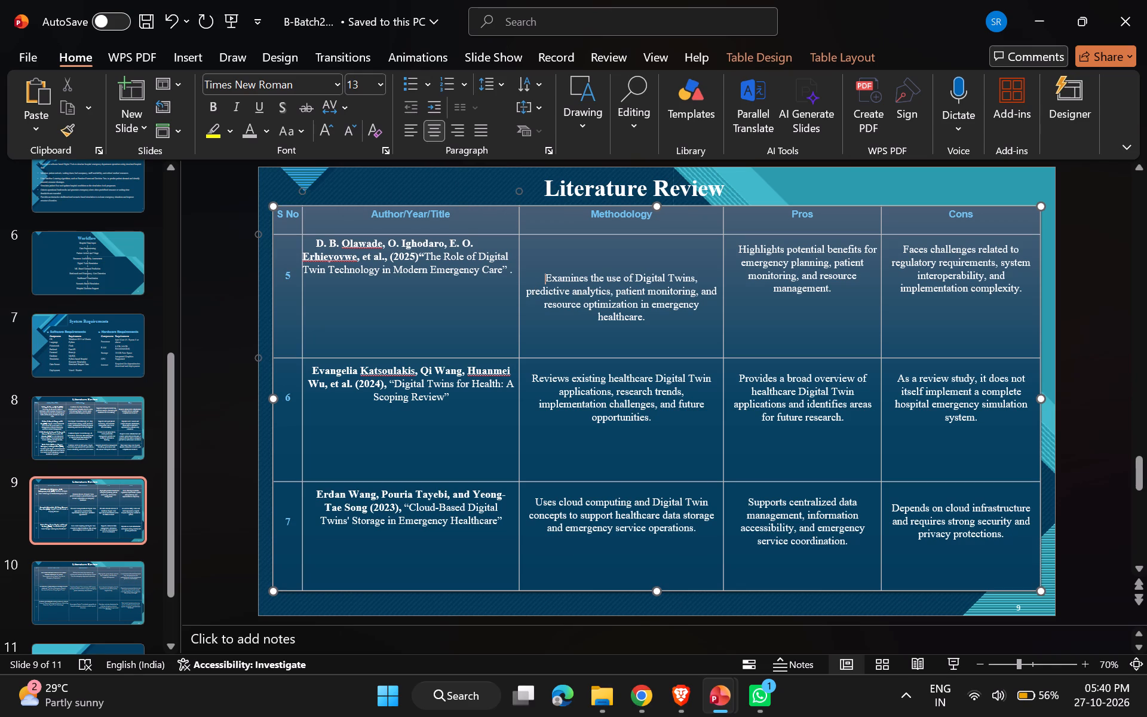
Move the Author/Year/Title text in row 5 of the slide 9 table down two lines and center-align it.
click(311, 244)
key(Return)
key(Return)
key(space)
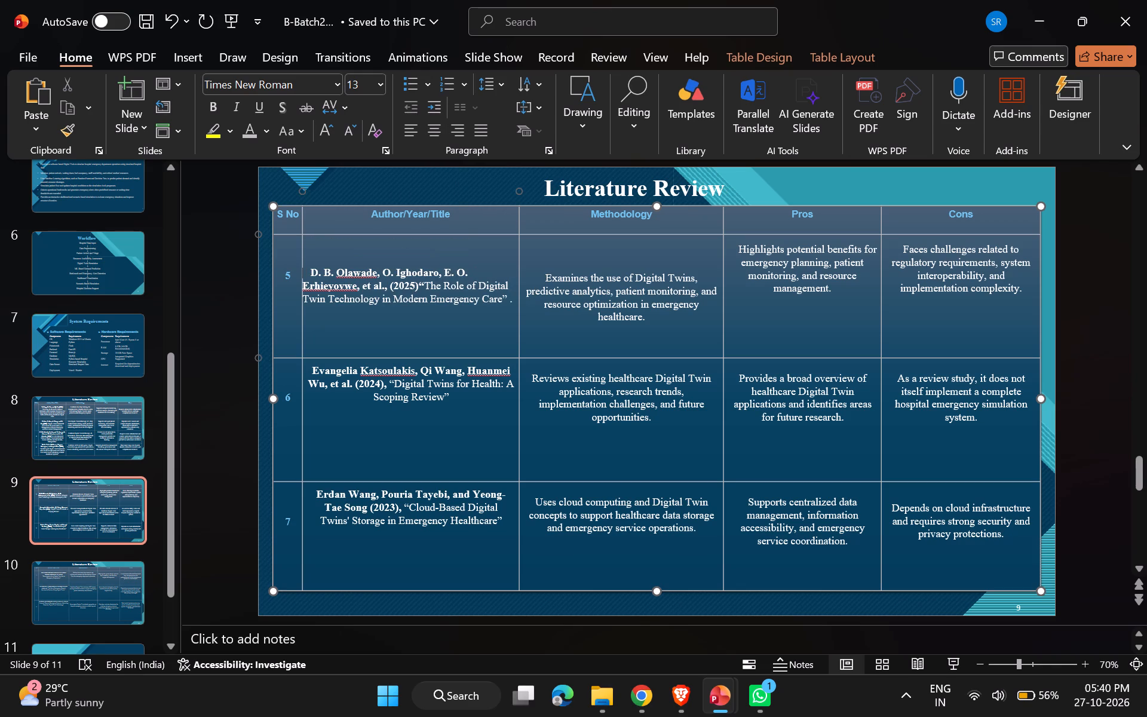
key(space)
key(space)
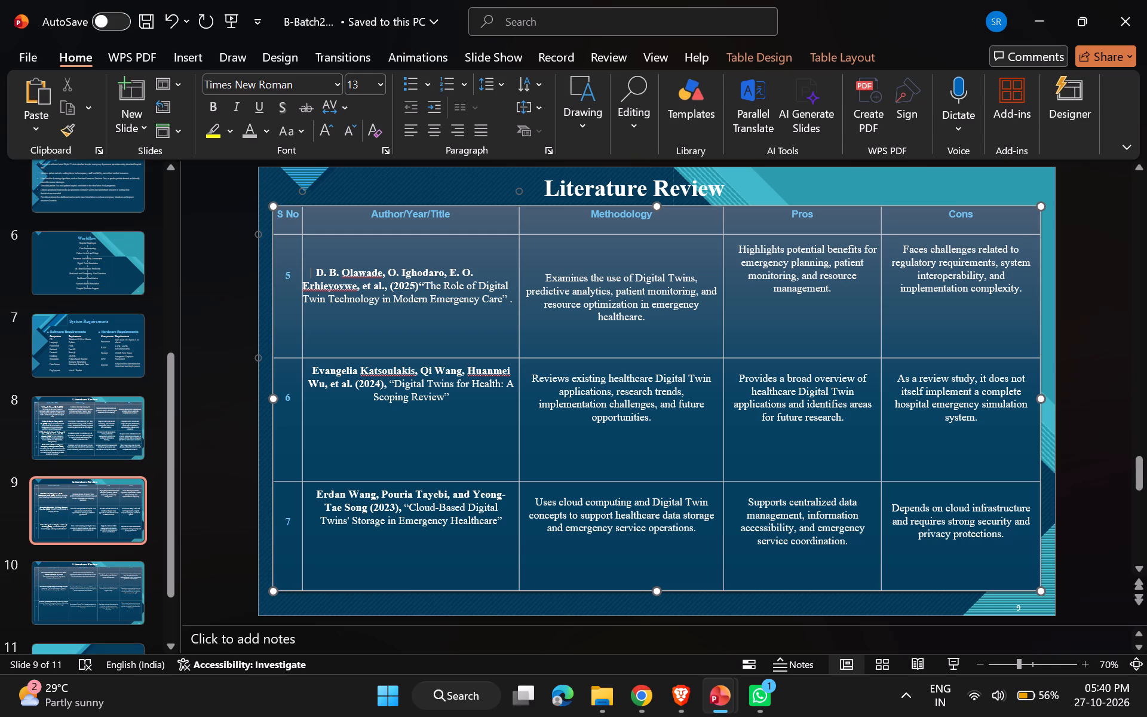
drag(511, 304, 305, 266)
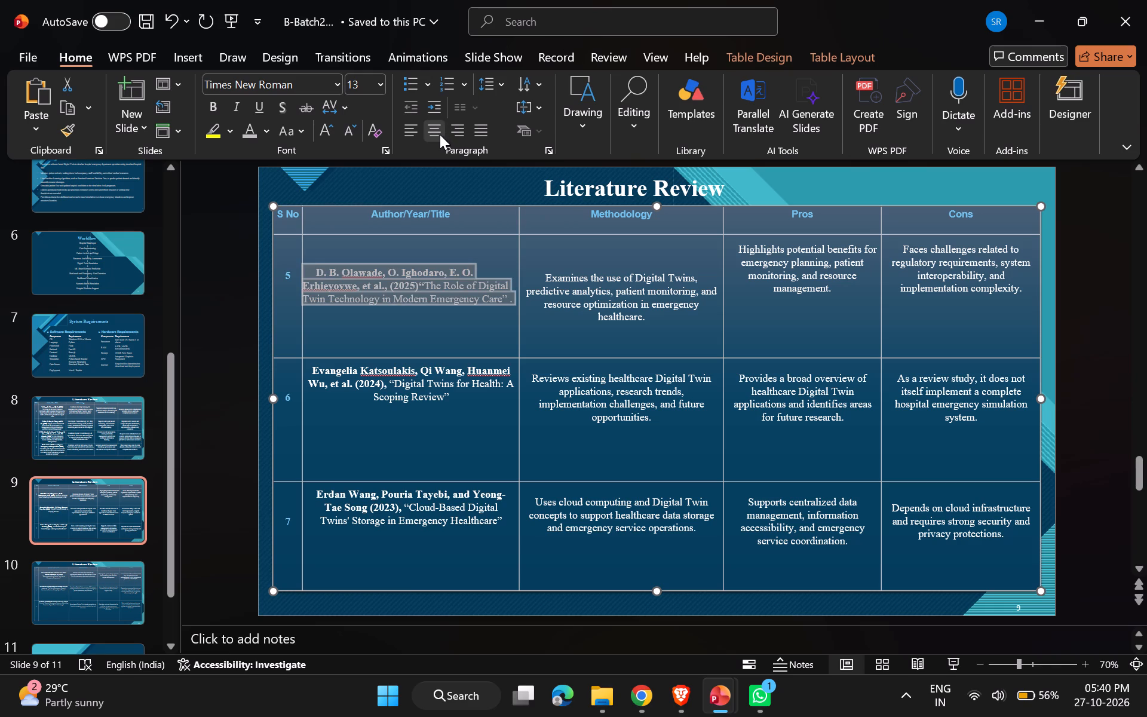
click(440, 134)
click(672, 320)
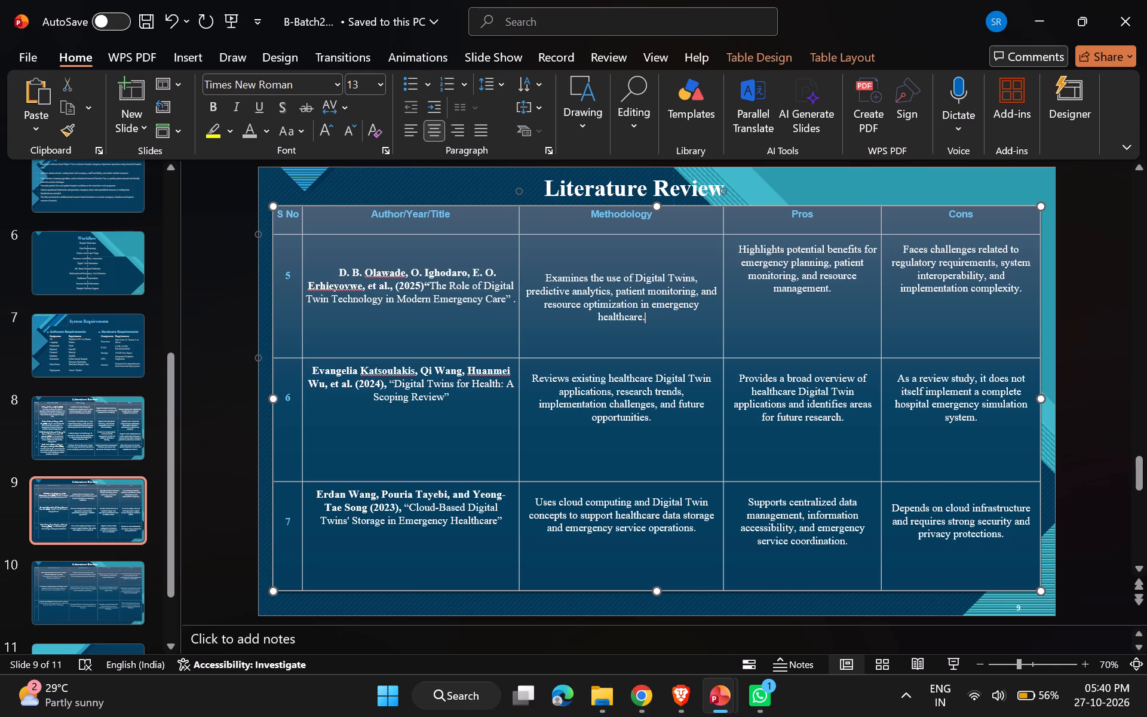
Add blank lines above the Pros and Cons texts in row 5 on slide 9 to level them with the neighbouring cells.
click(737, 250)
key(Return)
key(Return)
key(BackSpace)
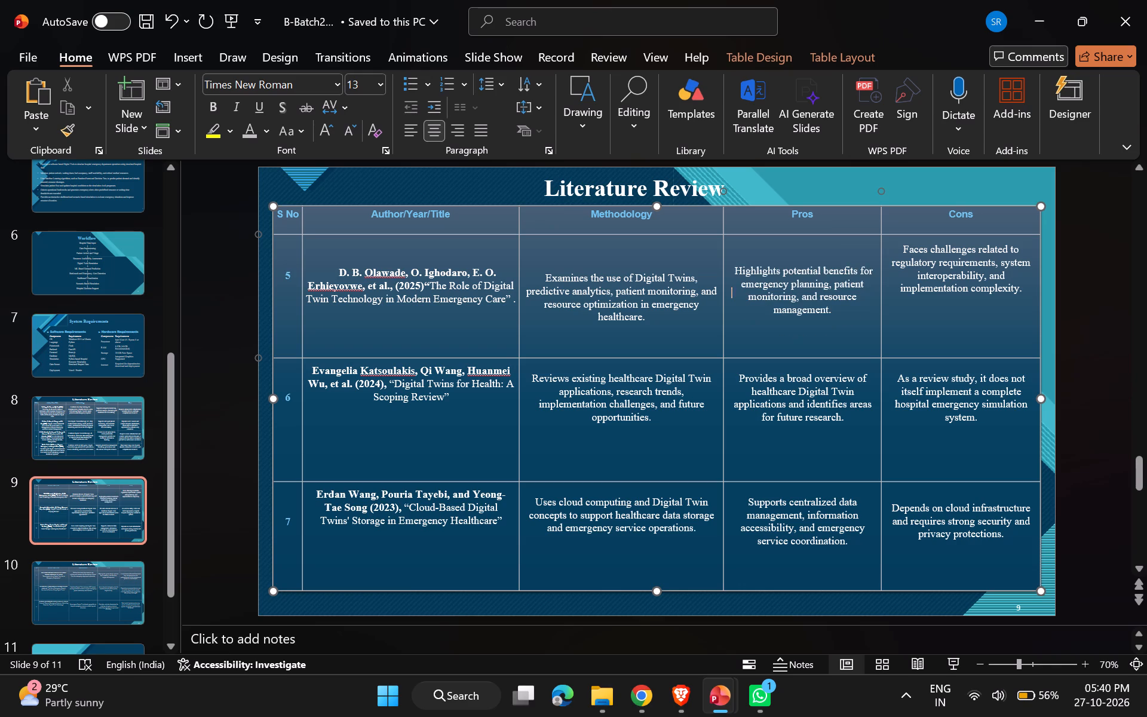
click(899, 253)
key(Return)
key(Return)
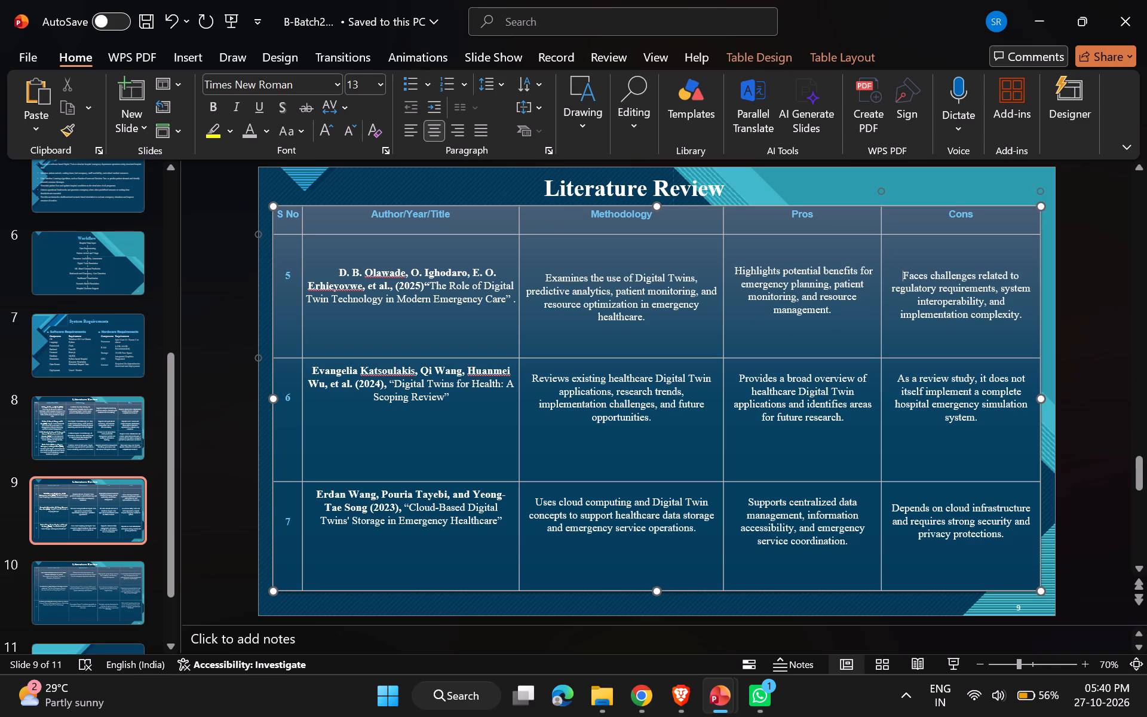
key(BackSpace)
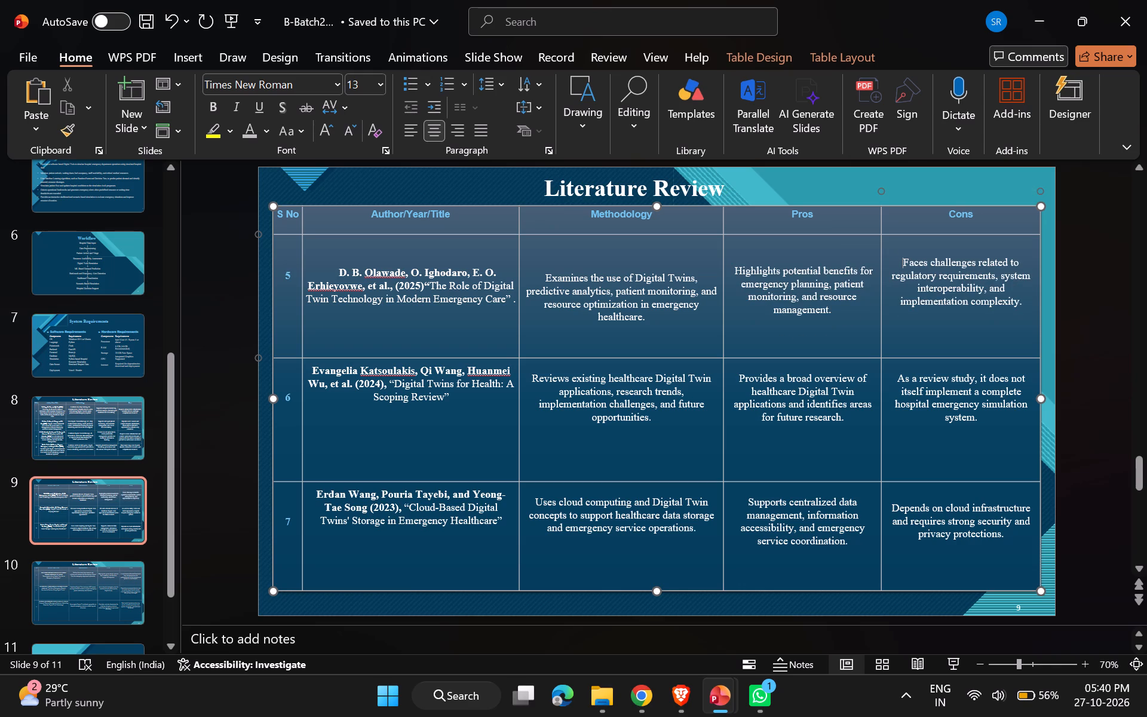
key(Return)
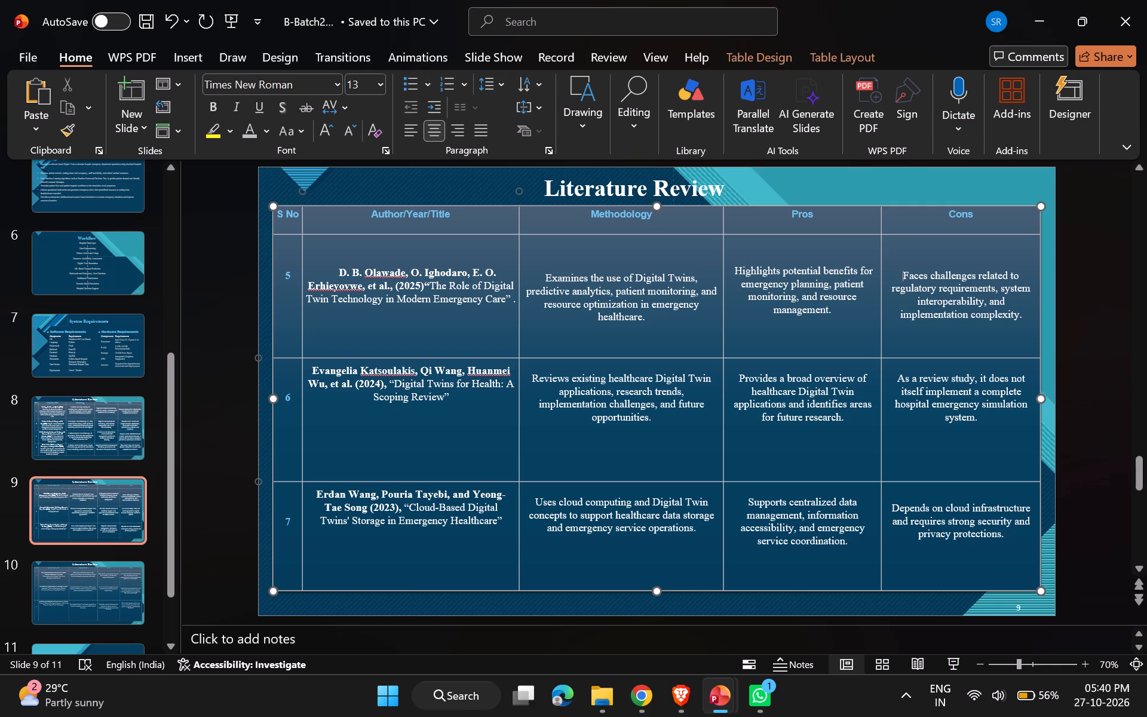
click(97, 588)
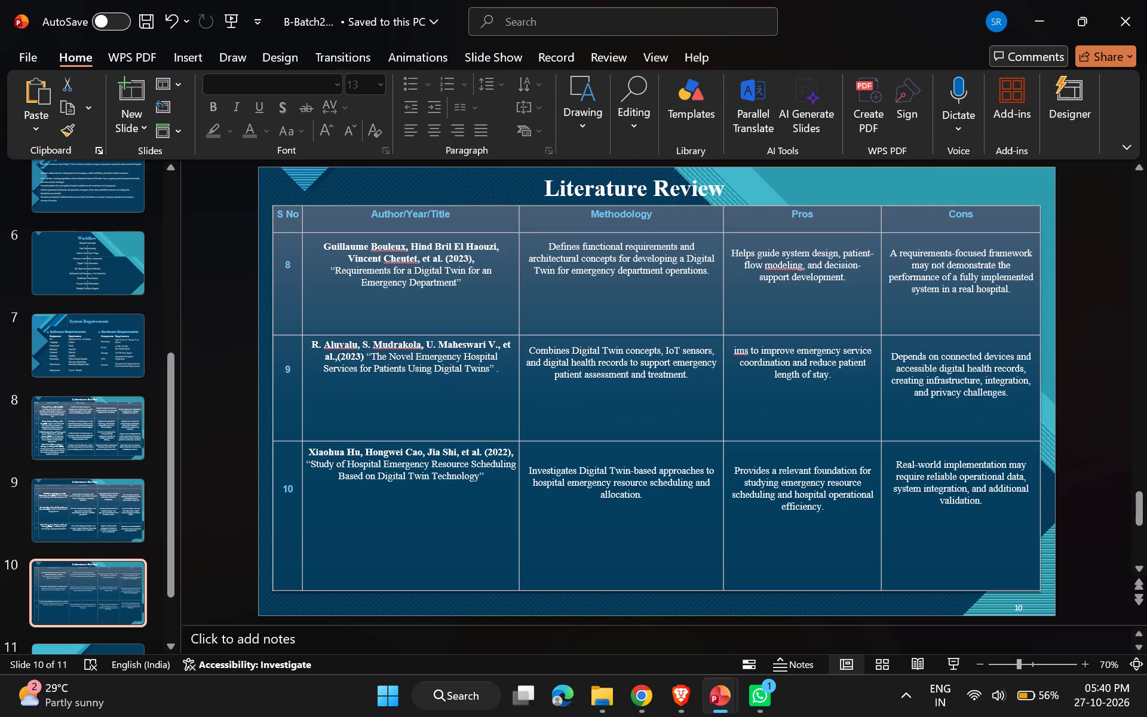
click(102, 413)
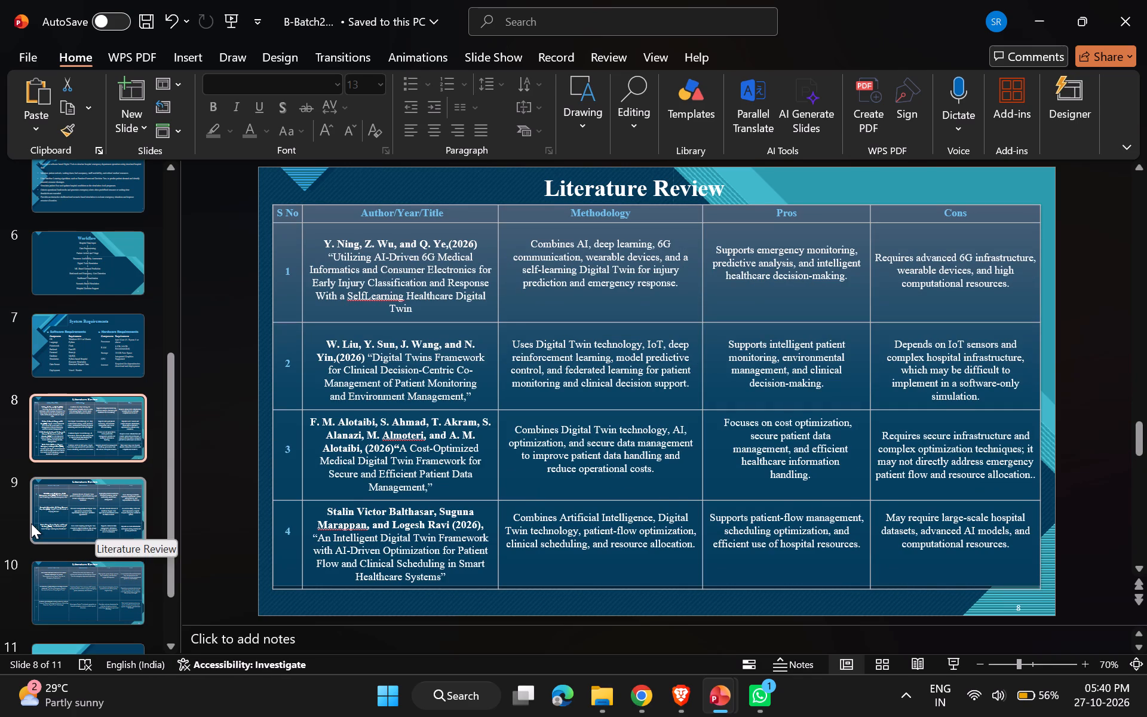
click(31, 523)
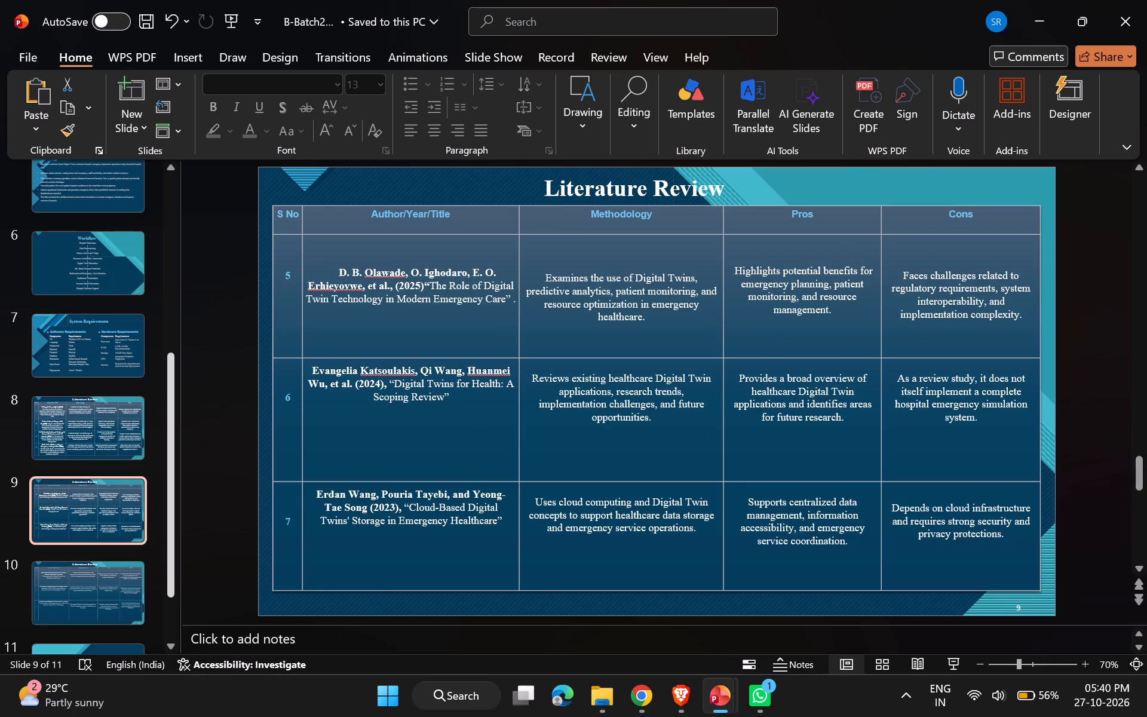
Move the Author/Year/Title, Methodology, Pros and Cons texts in row 6 of the slide 9 table down one line.
click(313, 372)
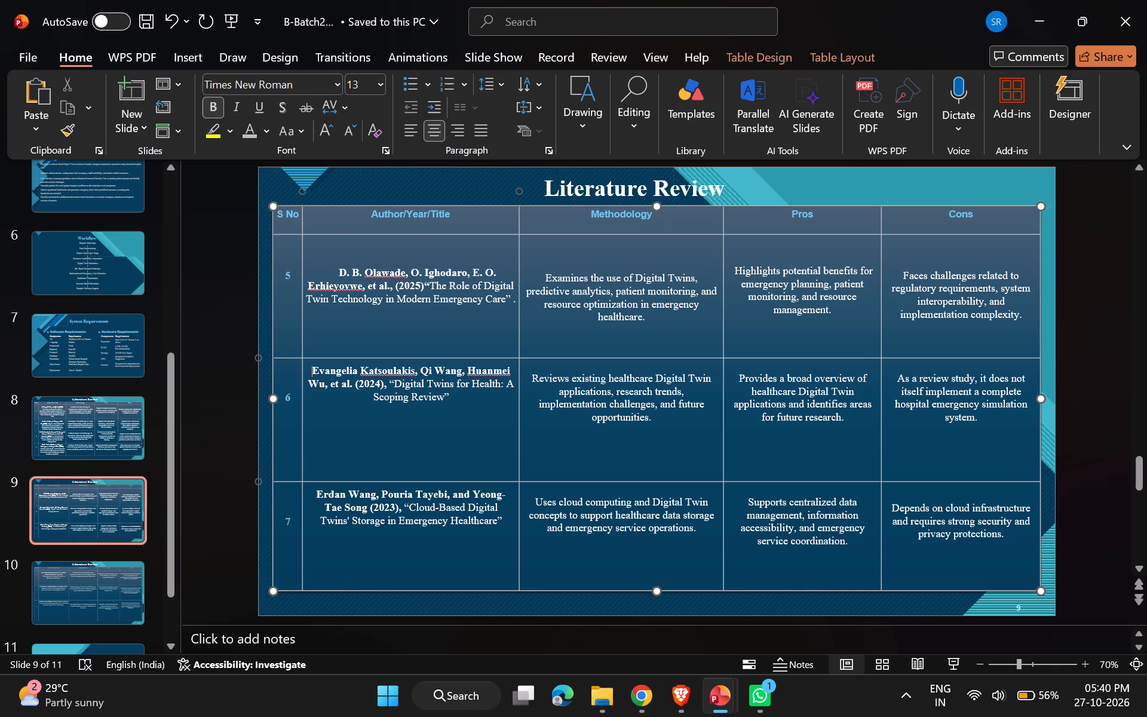
key(Return)
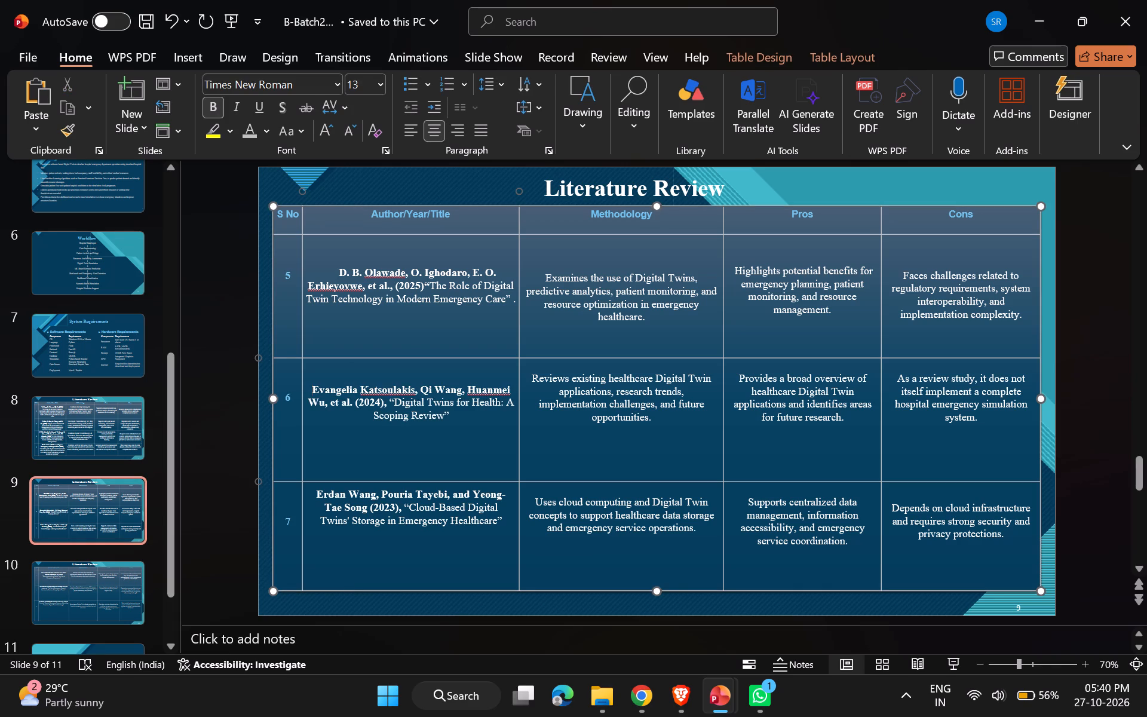
click(528, 382)
key(Return)
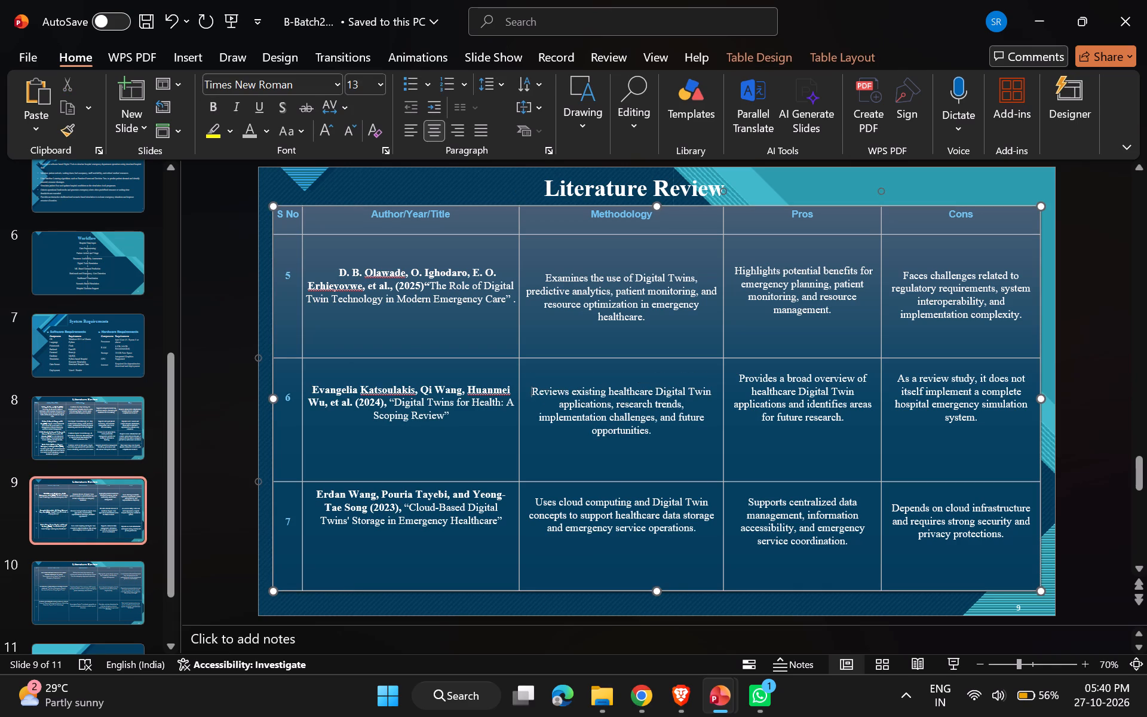
click(739, 377)
key(Return)
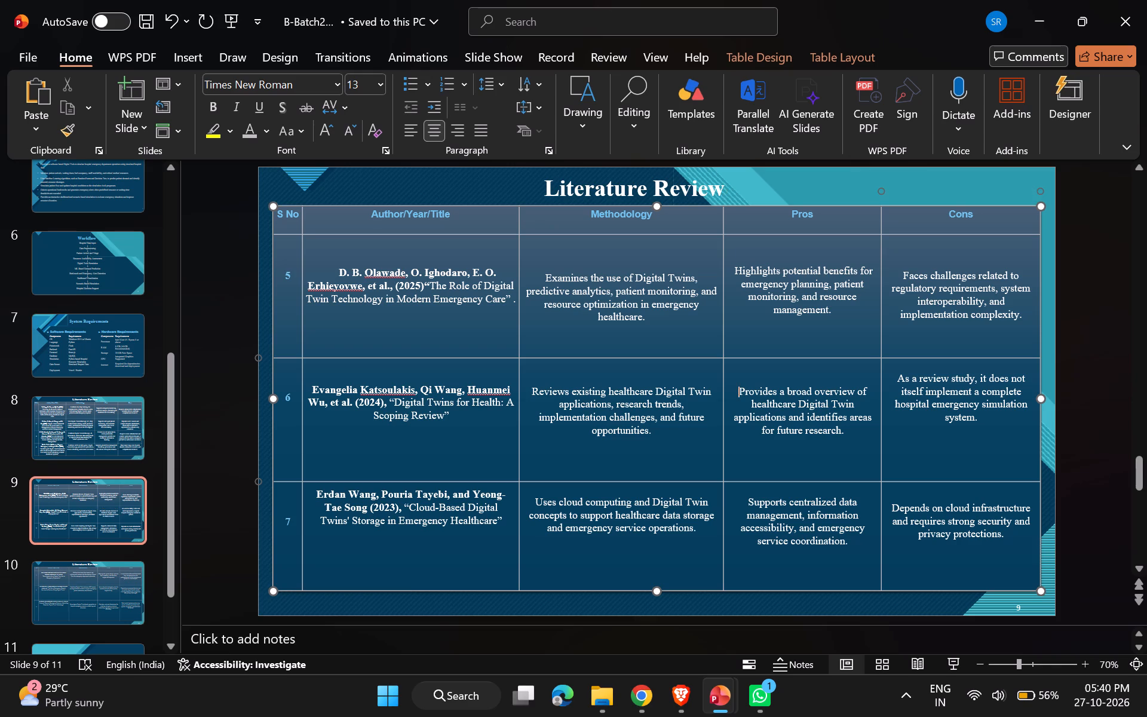
click(898, 381)
key(Return)
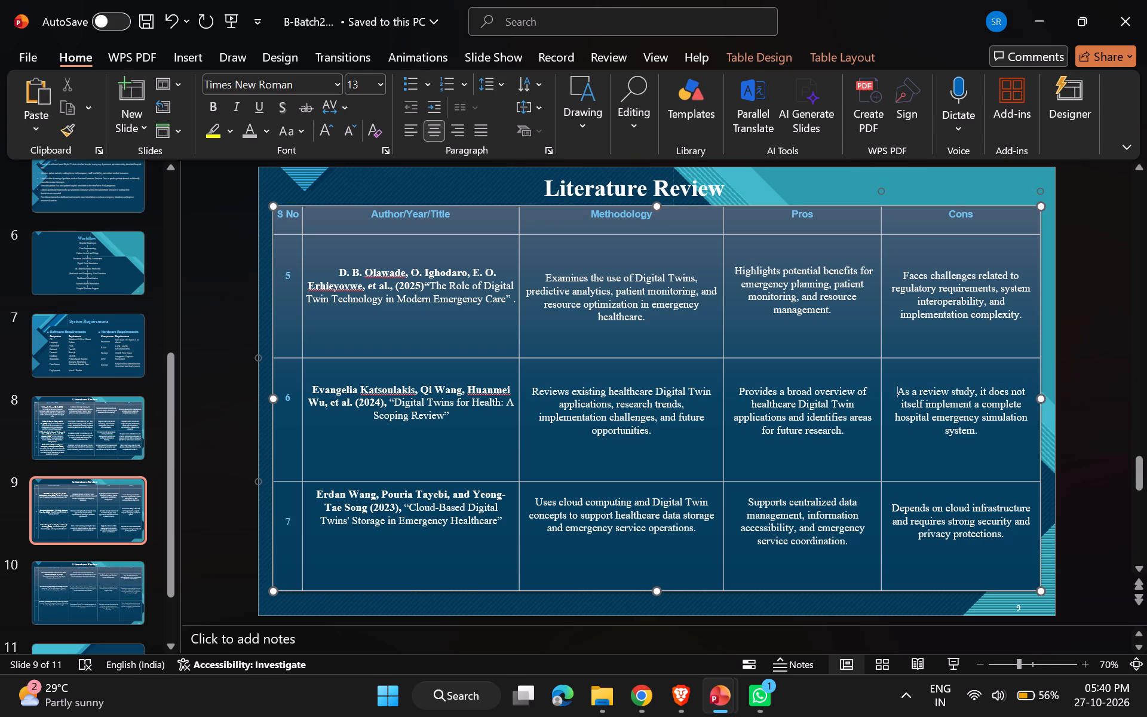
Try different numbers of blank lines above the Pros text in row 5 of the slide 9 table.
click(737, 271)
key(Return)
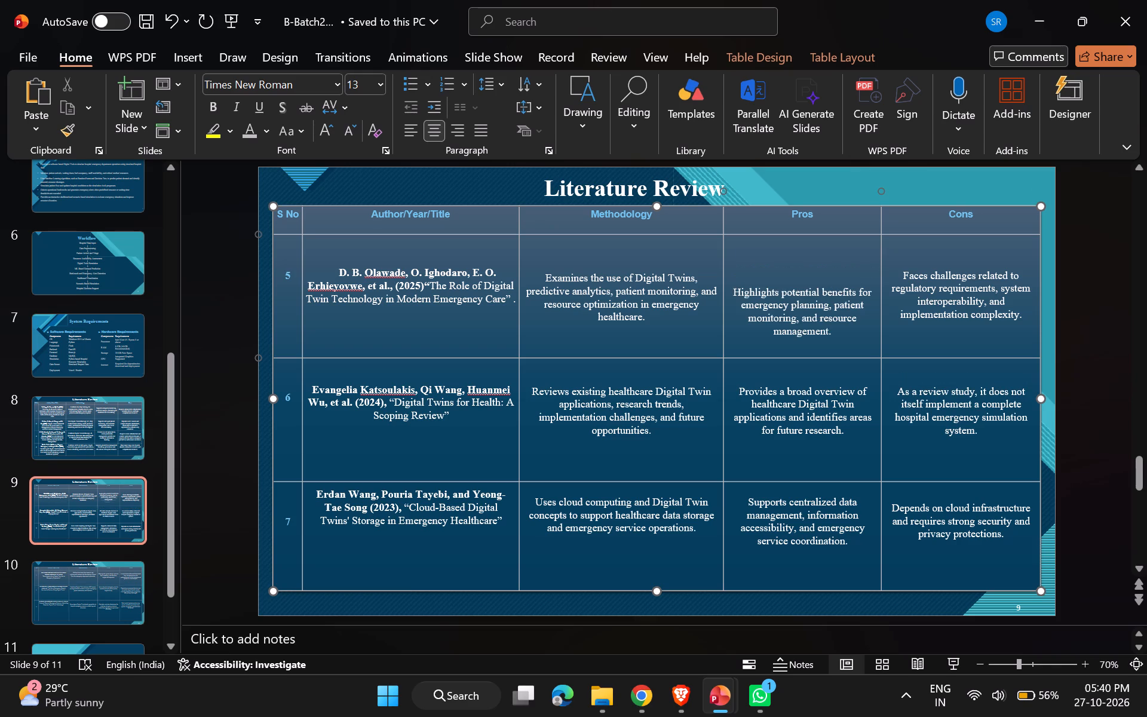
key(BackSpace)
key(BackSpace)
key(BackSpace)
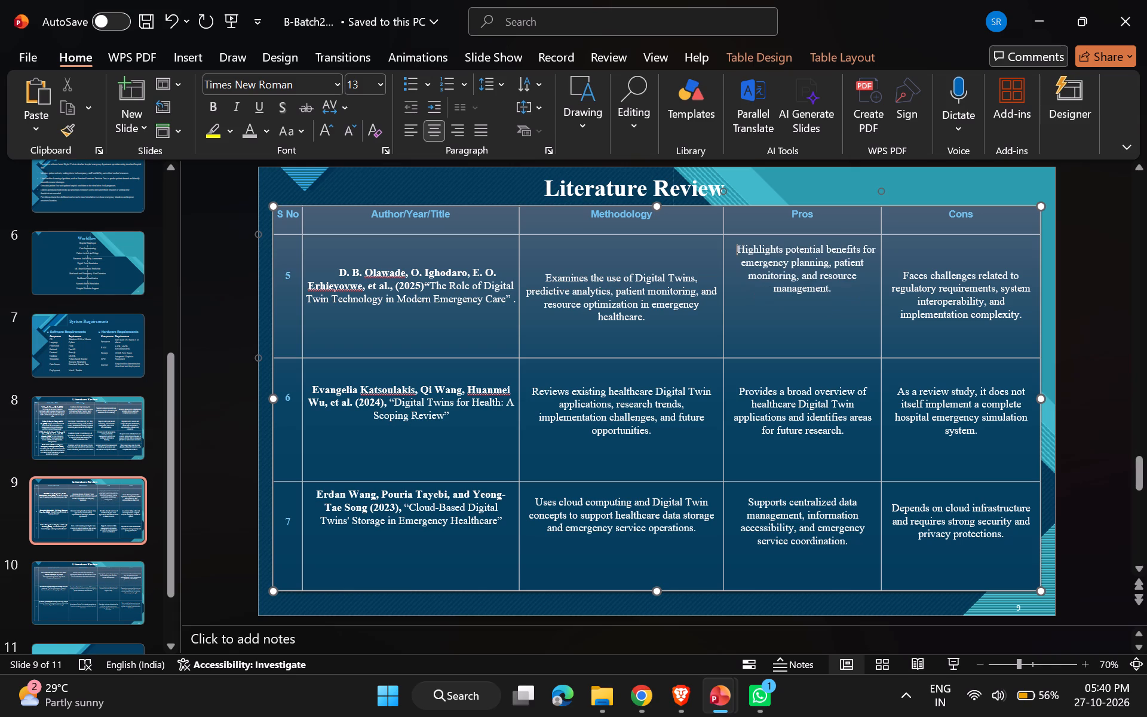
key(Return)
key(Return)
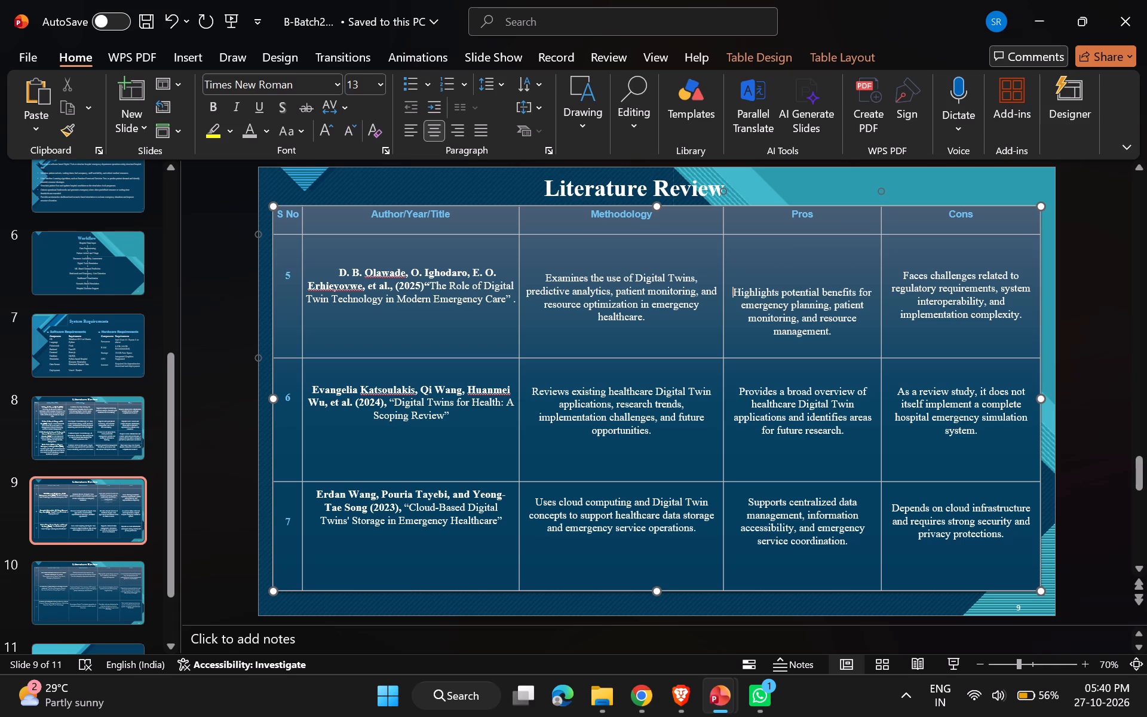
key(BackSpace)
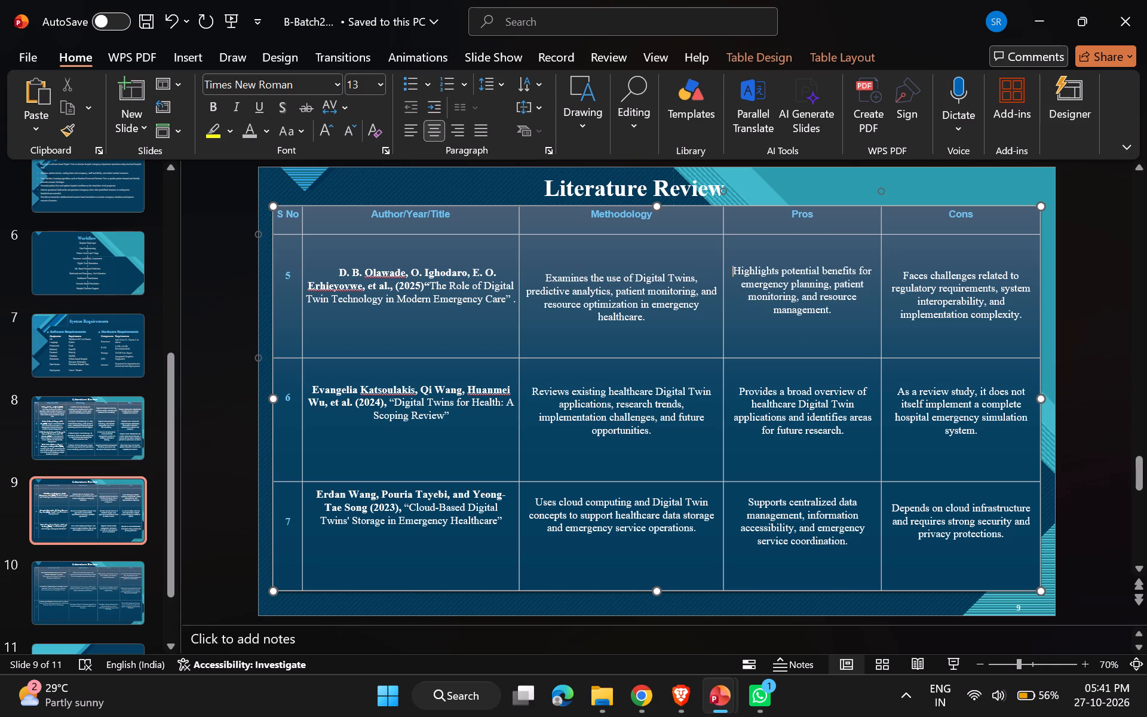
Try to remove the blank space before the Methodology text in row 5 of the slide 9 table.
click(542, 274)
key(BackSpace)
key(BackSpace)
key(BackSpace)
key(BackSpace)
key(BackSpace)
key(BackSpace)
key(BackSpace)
Center-align the Pros and Cons texts in row 5 of the slide 9 table.
drag(1031, 317, 815, 275)
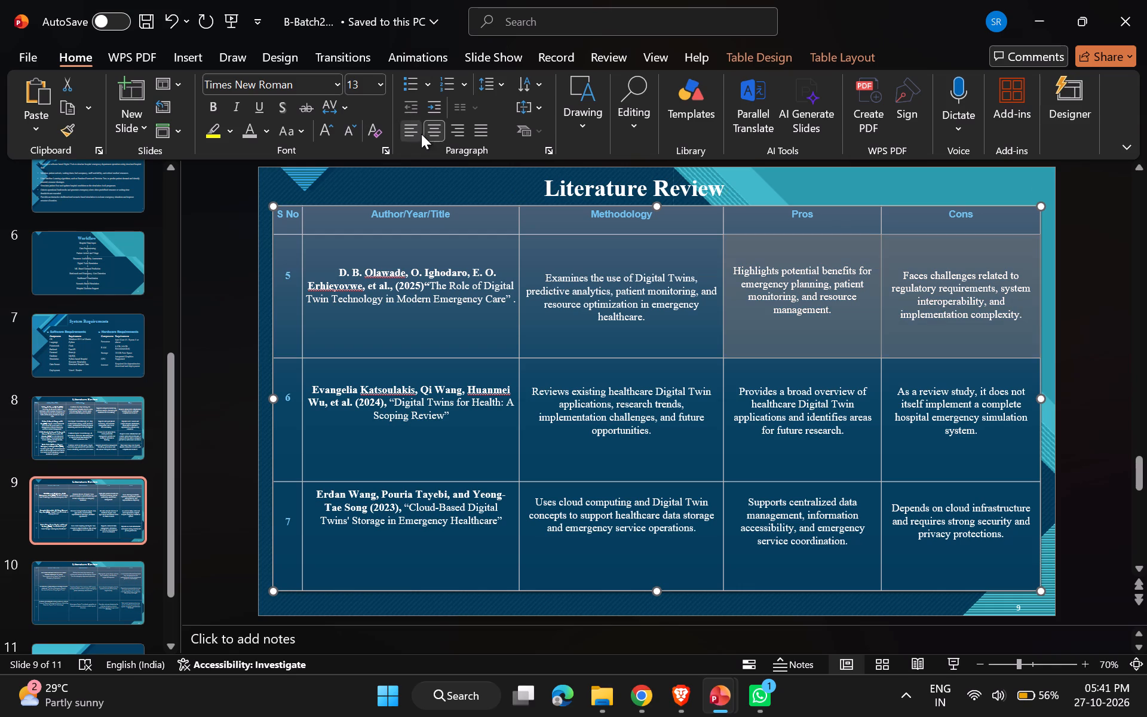
click(432, 136)
Move the Author/Year/Title, Methodology, Pros and Cons texts in row 7 of the slide 9 table down one line.
click(316, 498)
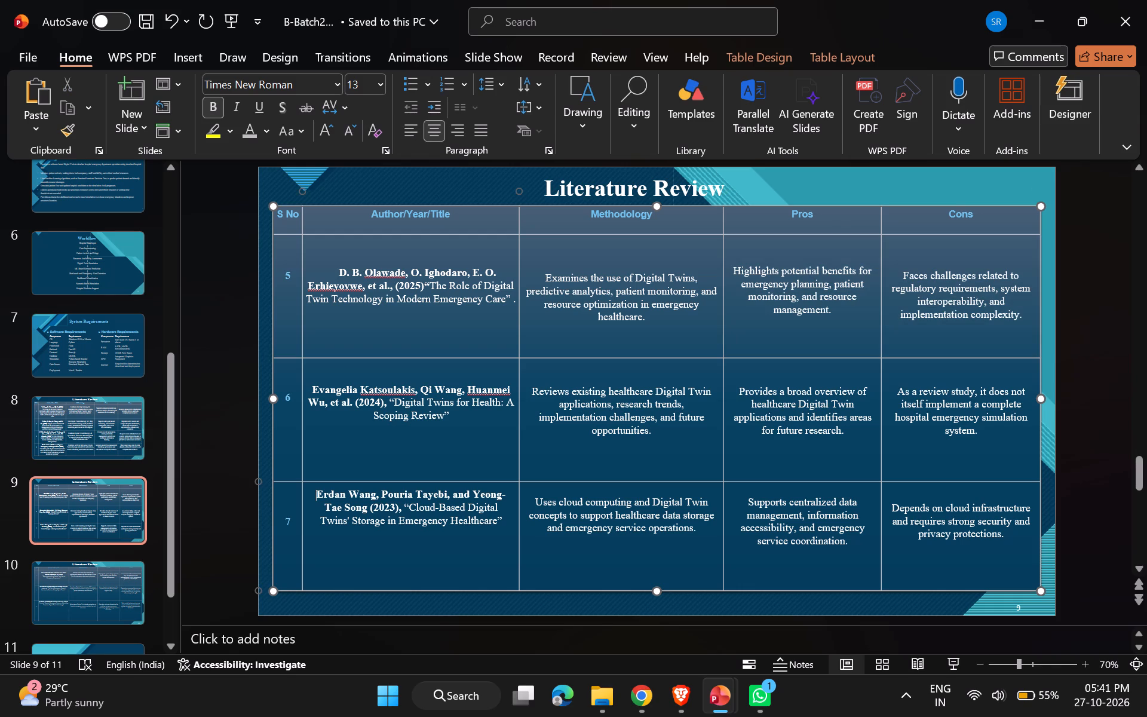
key(Return)
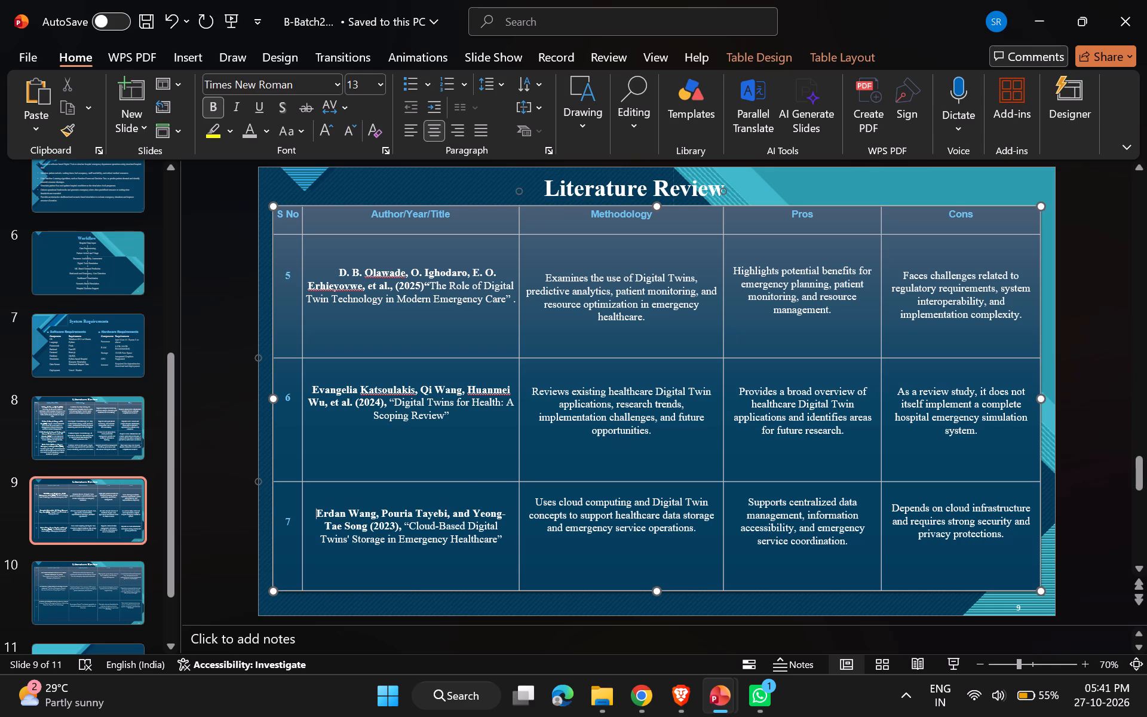
click(533, 503)
key(Return)
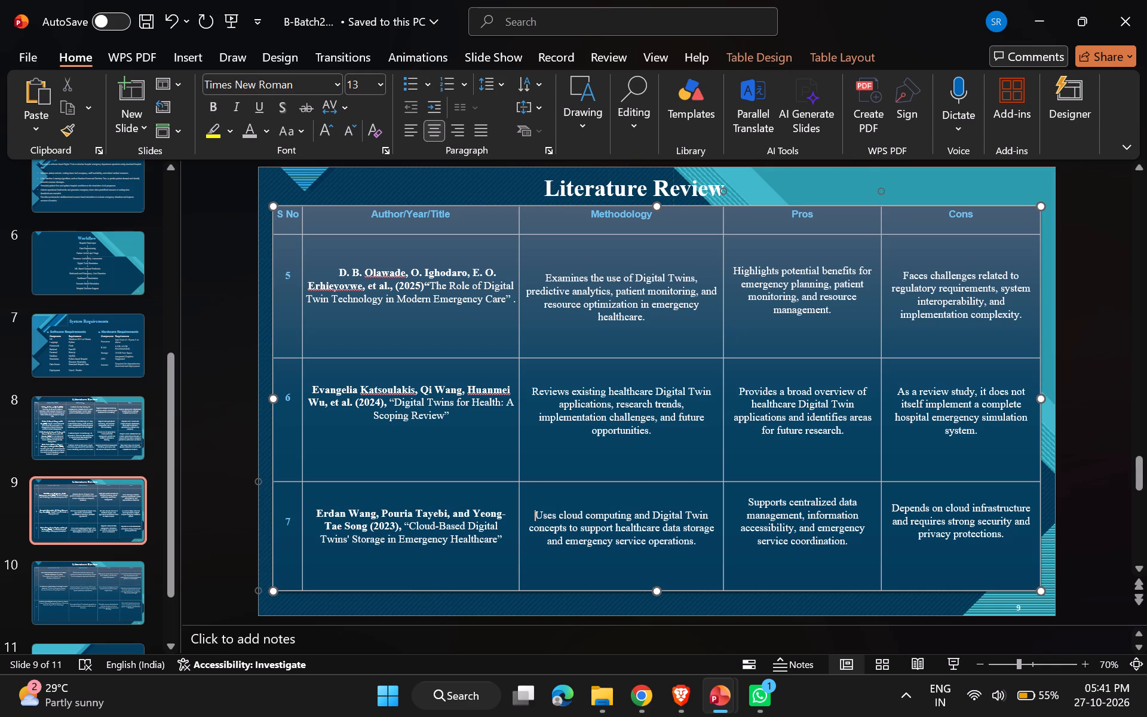
click(747, 504)
key(Return)
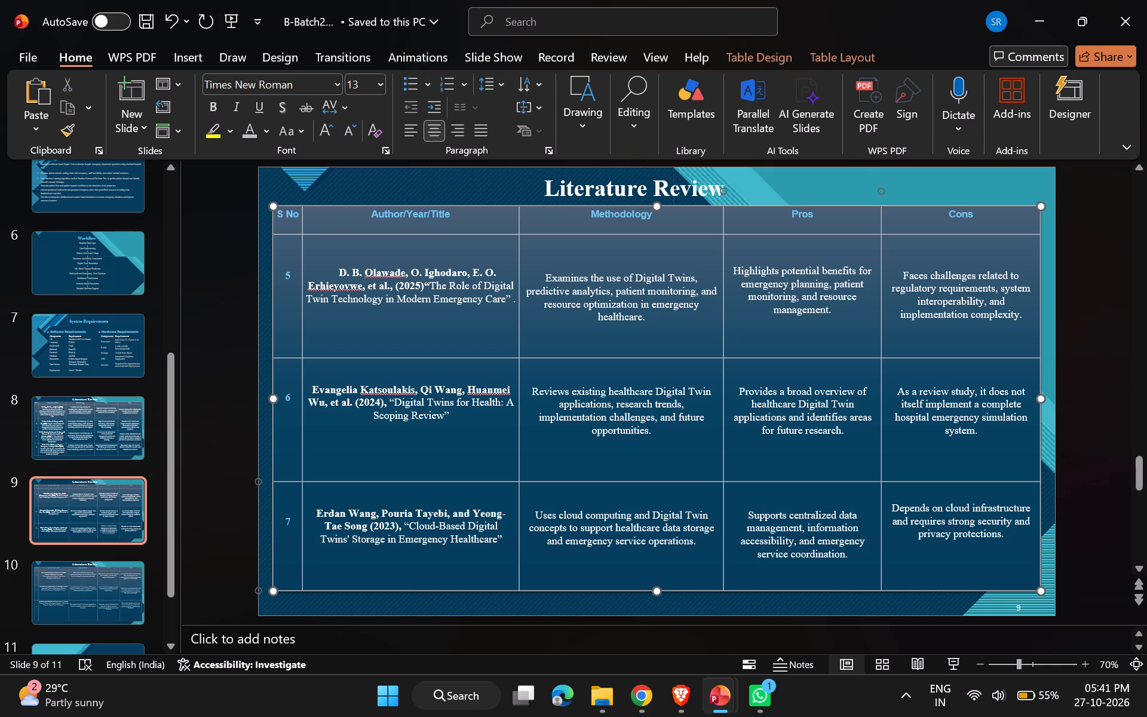
click(892, 508)
key(Return)
key(BackSpace)
key(Return)
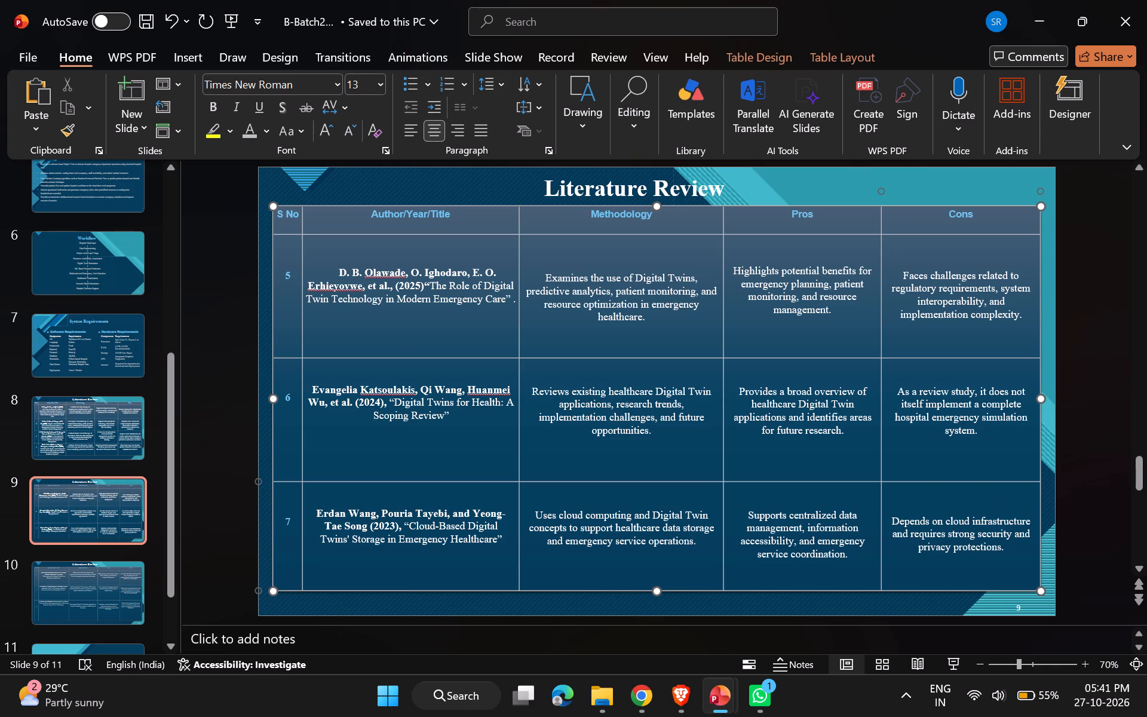
Set all text in the slide 10 table, including its header row, to Times New Roman at size 13.
click(68, 586)
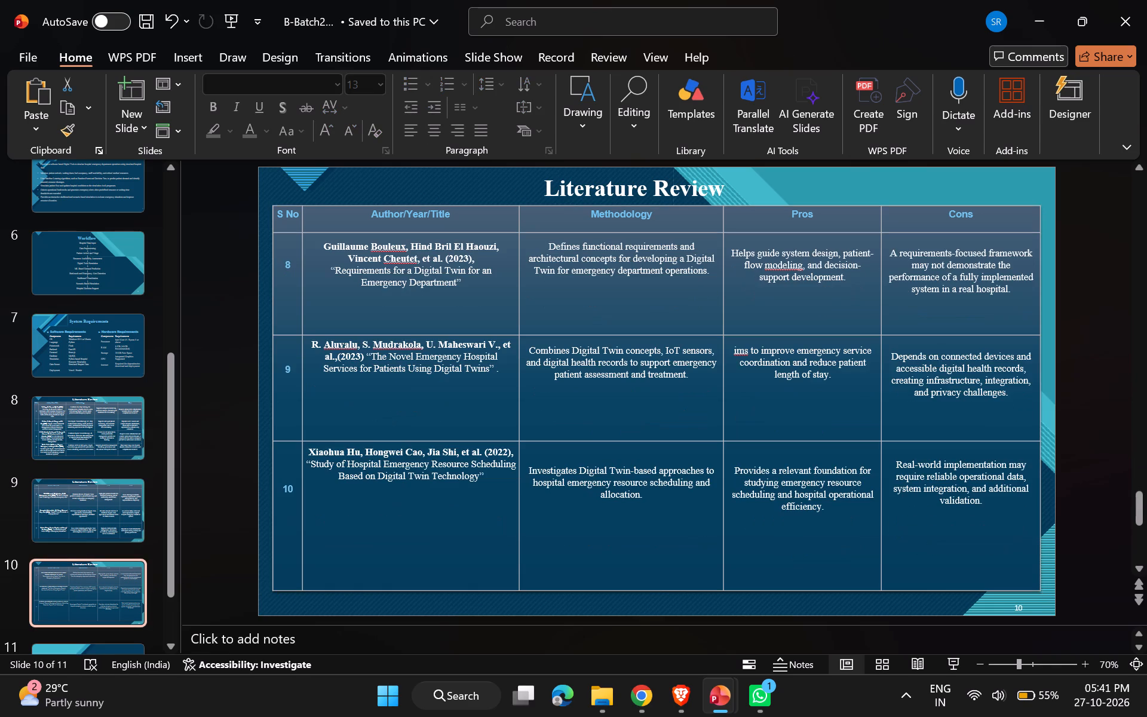
drag(1004, 512, 184, 225)
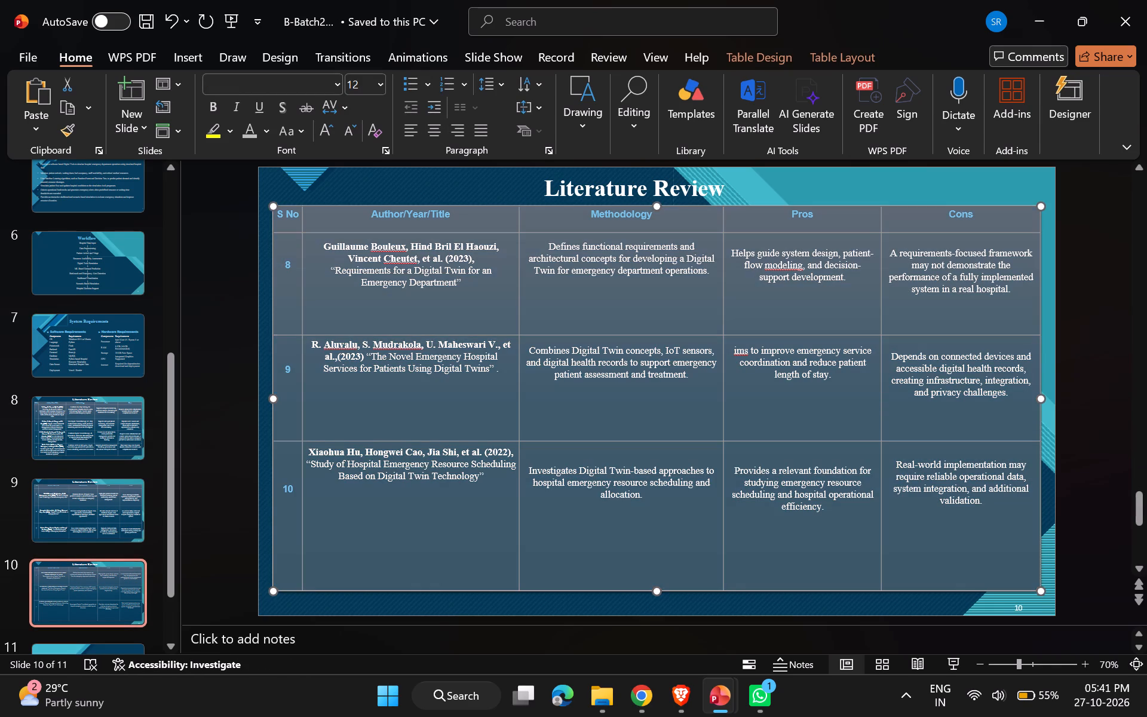
drag(184, 225, 224, 223)
click(295, 78)
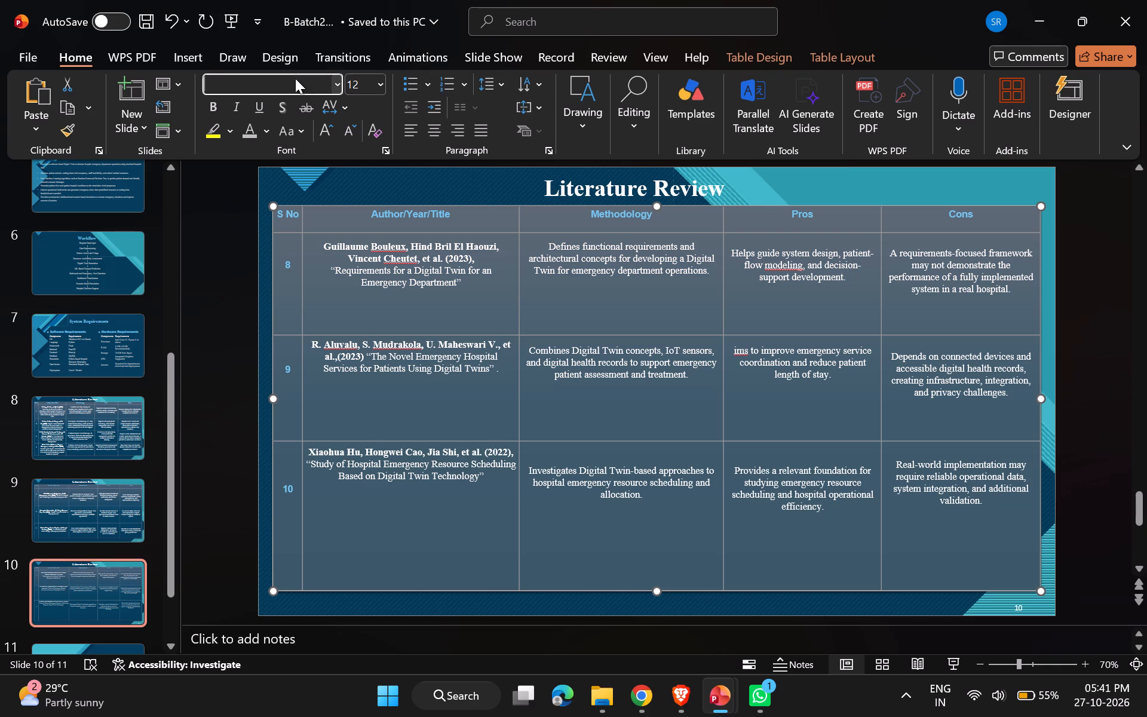
text(ti)
key(Return)
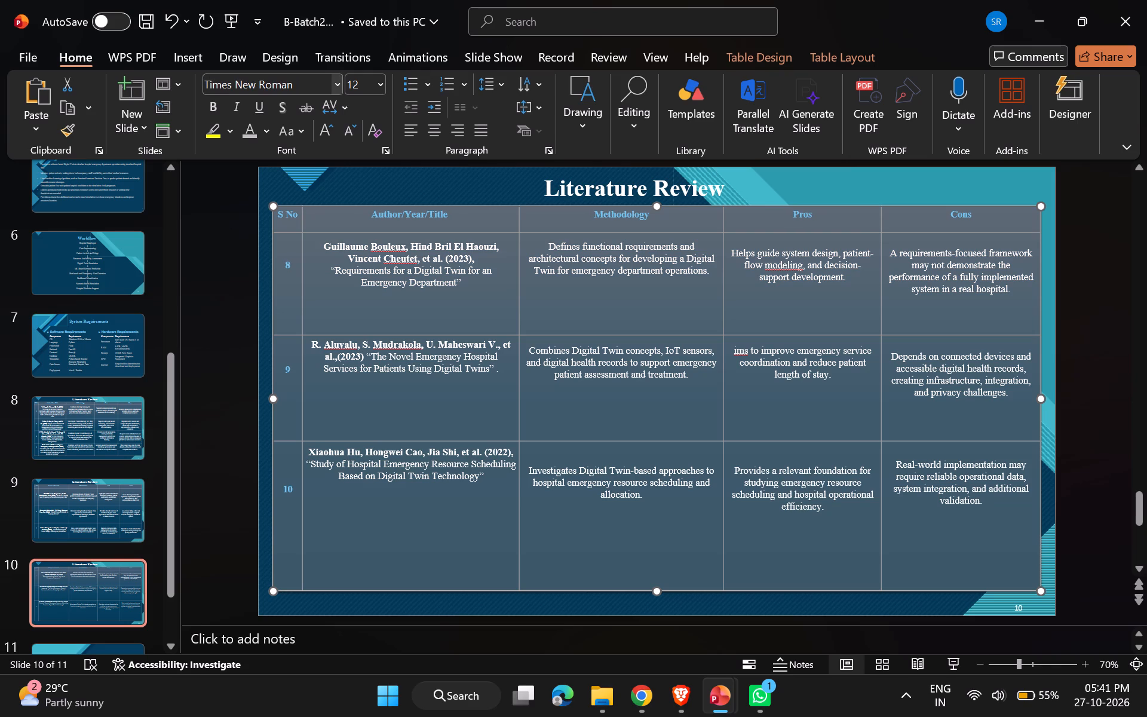
click(380, 85)
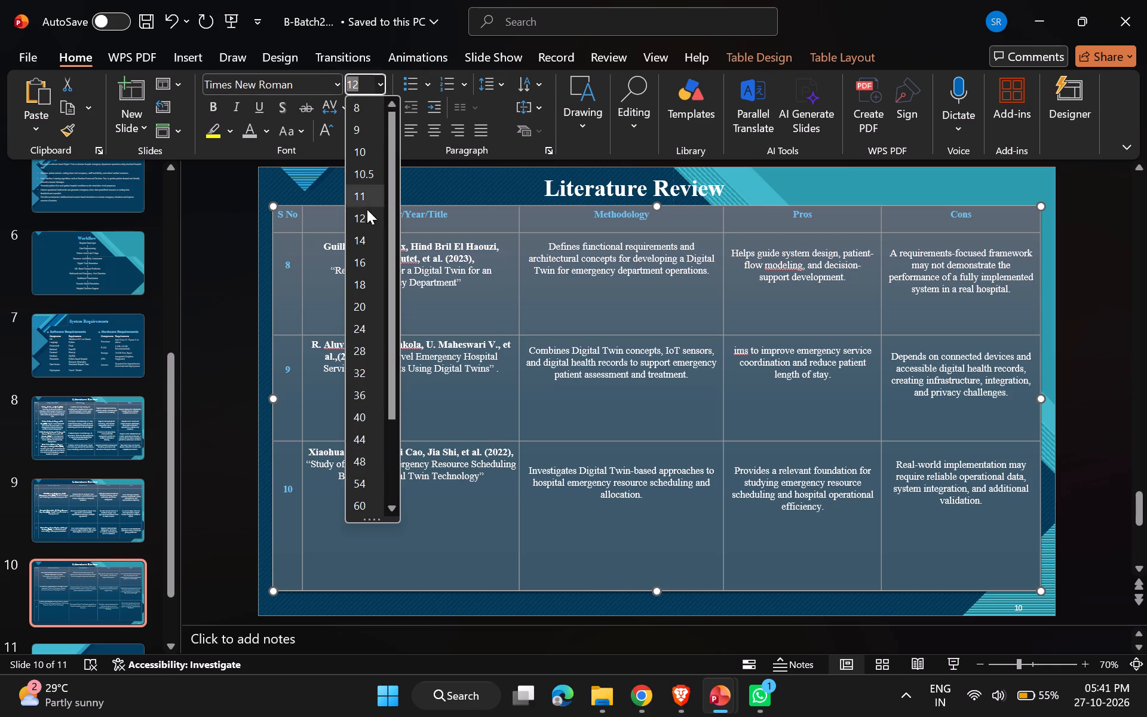
click(361, 86)
key(BackSpace)
key(3)
key(Return)
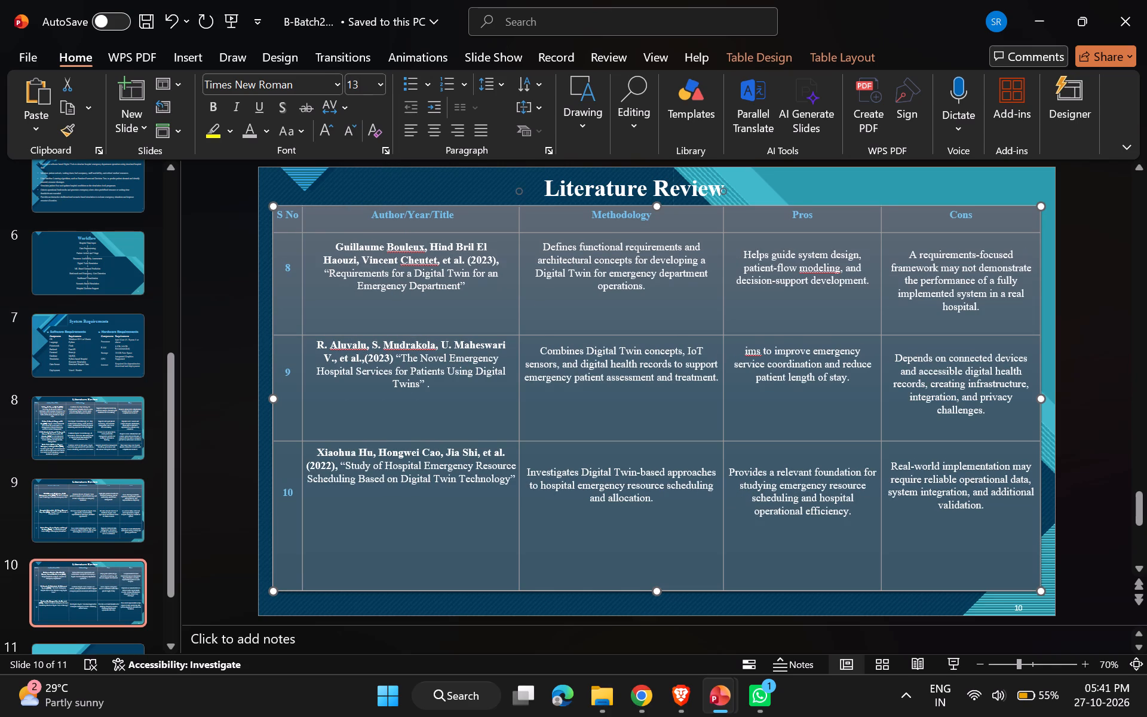
click(668, 569)
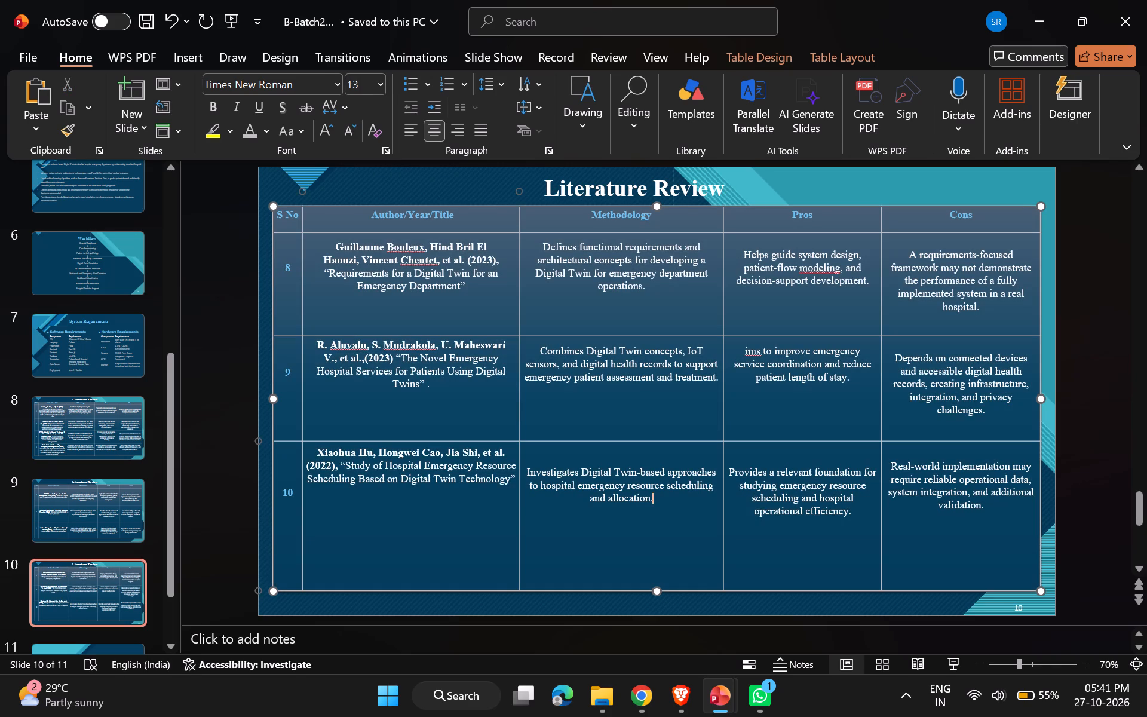
Move the Author/Year/Title text in row 10 of the slide 10 table down one line.
click(312, 451)
key(Return)
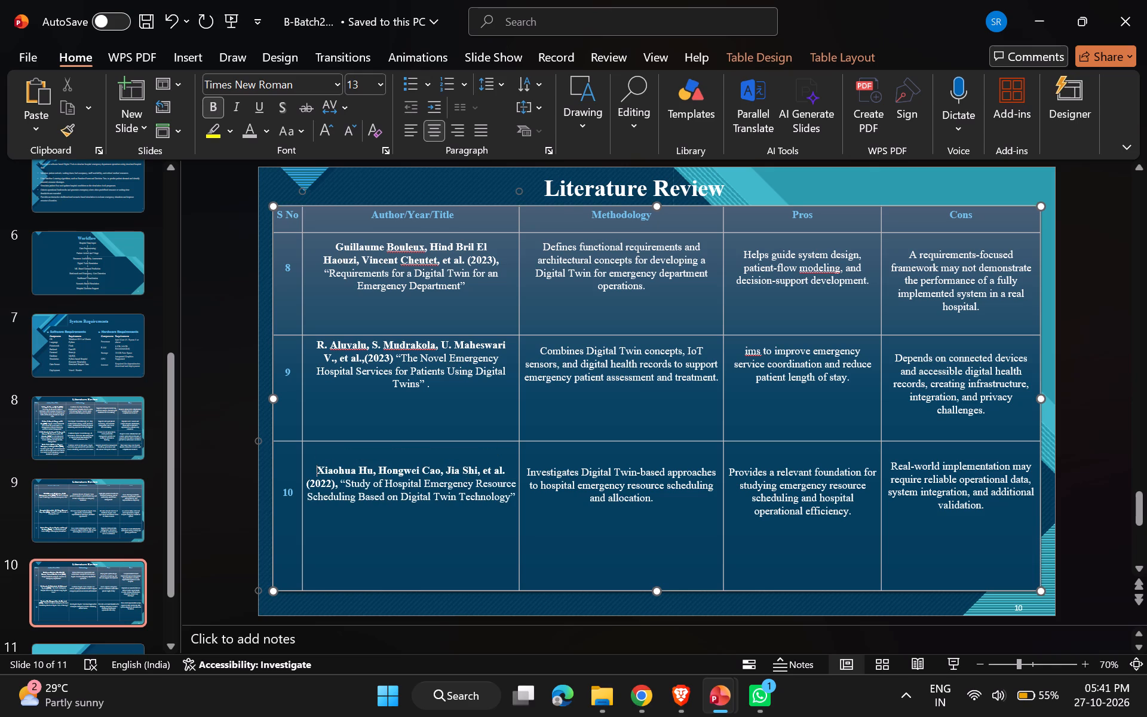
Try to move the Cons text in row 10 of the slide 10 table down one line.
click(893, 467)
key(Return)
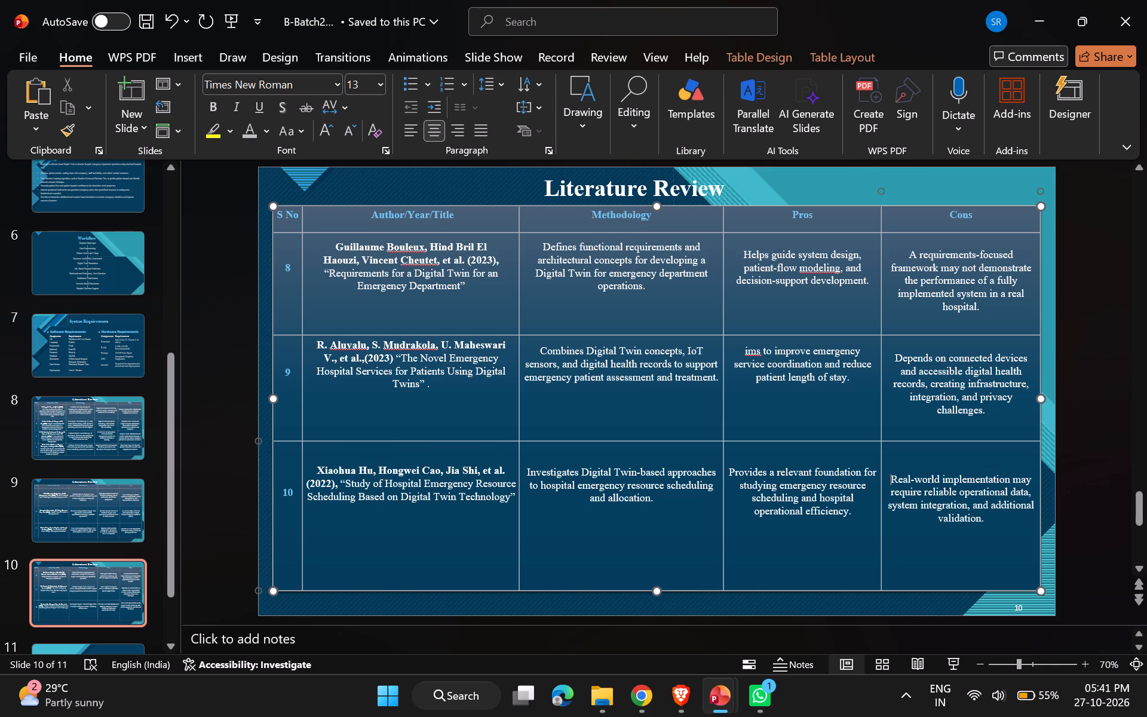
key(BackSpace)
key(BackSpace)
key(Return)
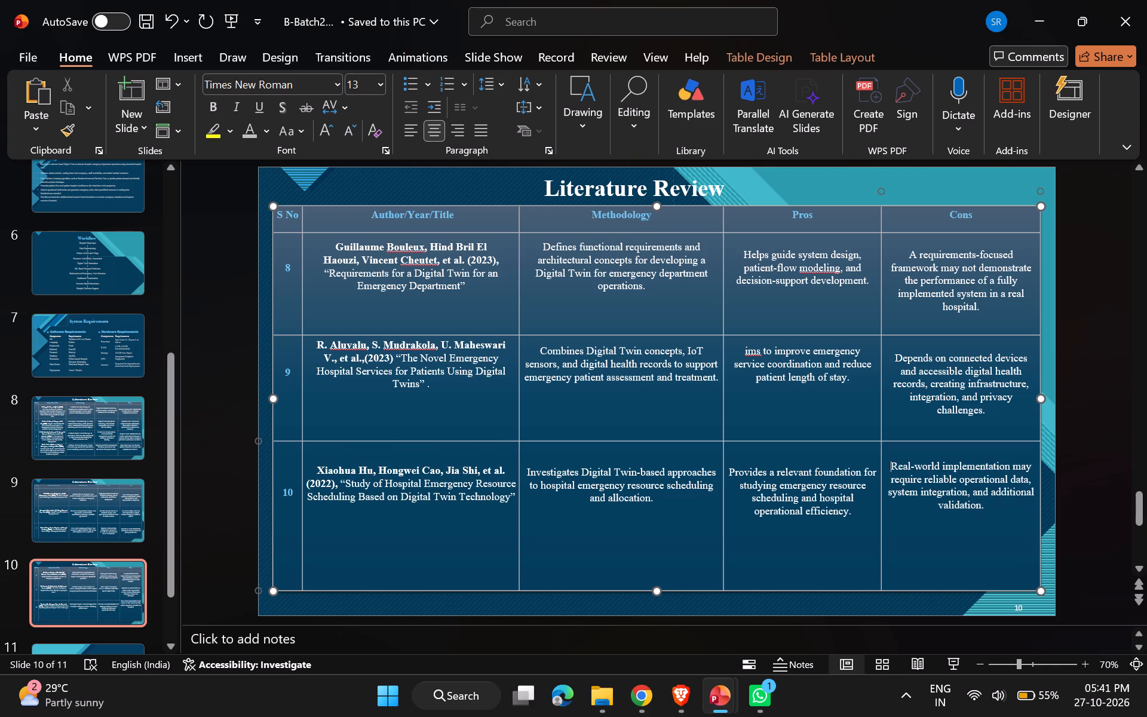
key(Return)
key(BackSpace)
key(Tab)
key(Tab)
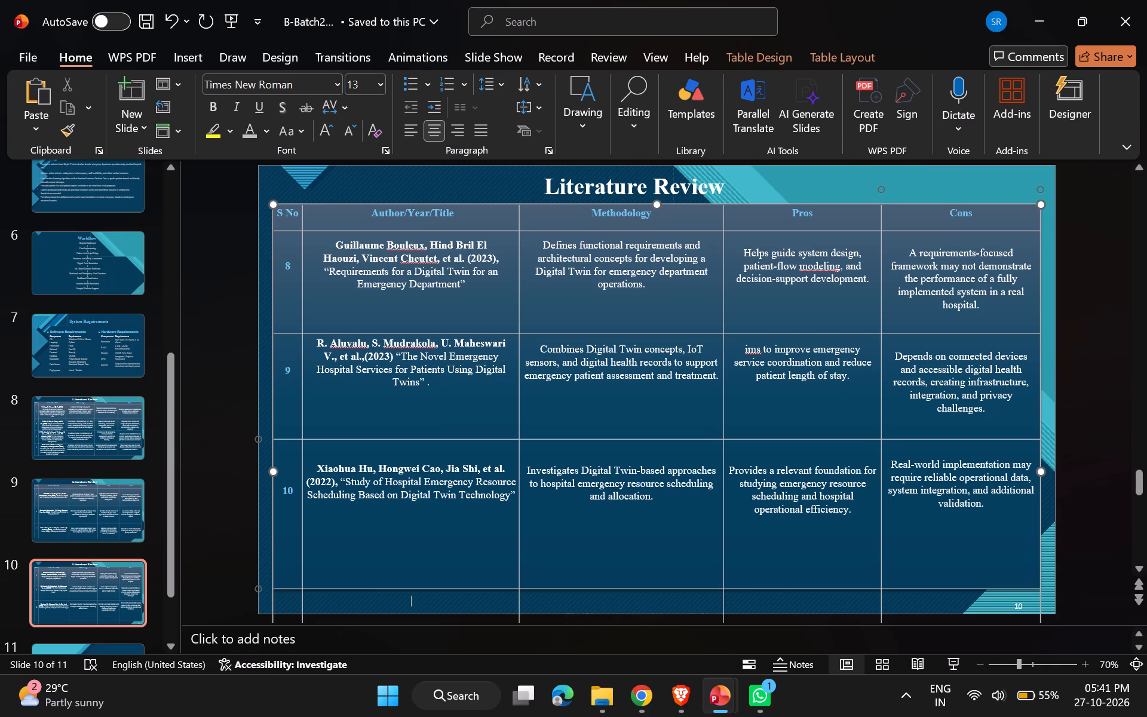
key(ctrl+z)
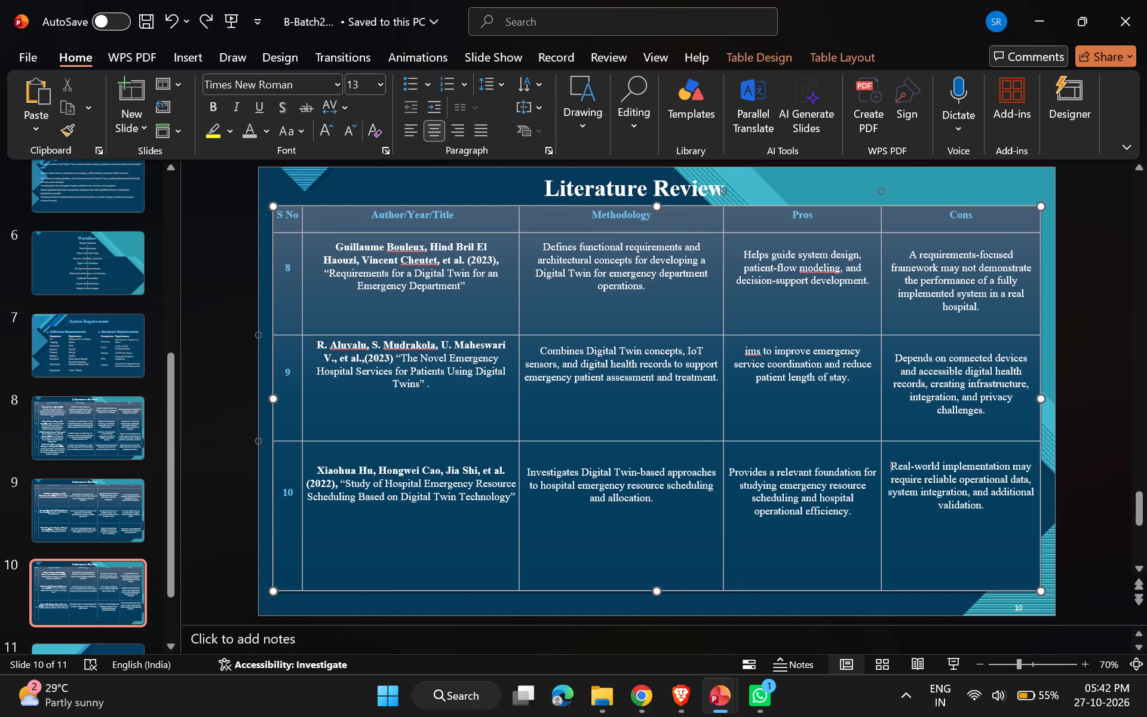
Replace the flagged word "ims" in the row 9 Pros text of the slide 10 table with the spelling suggestion "Ims".
click(746, 351)
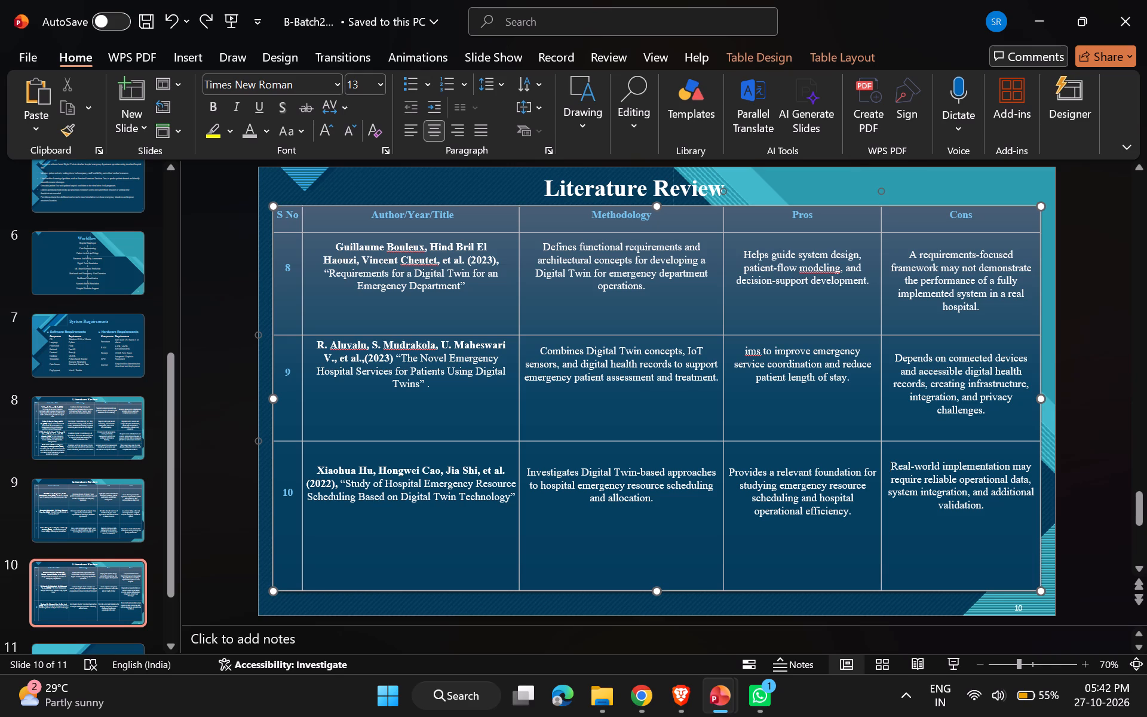
click(753, 351)
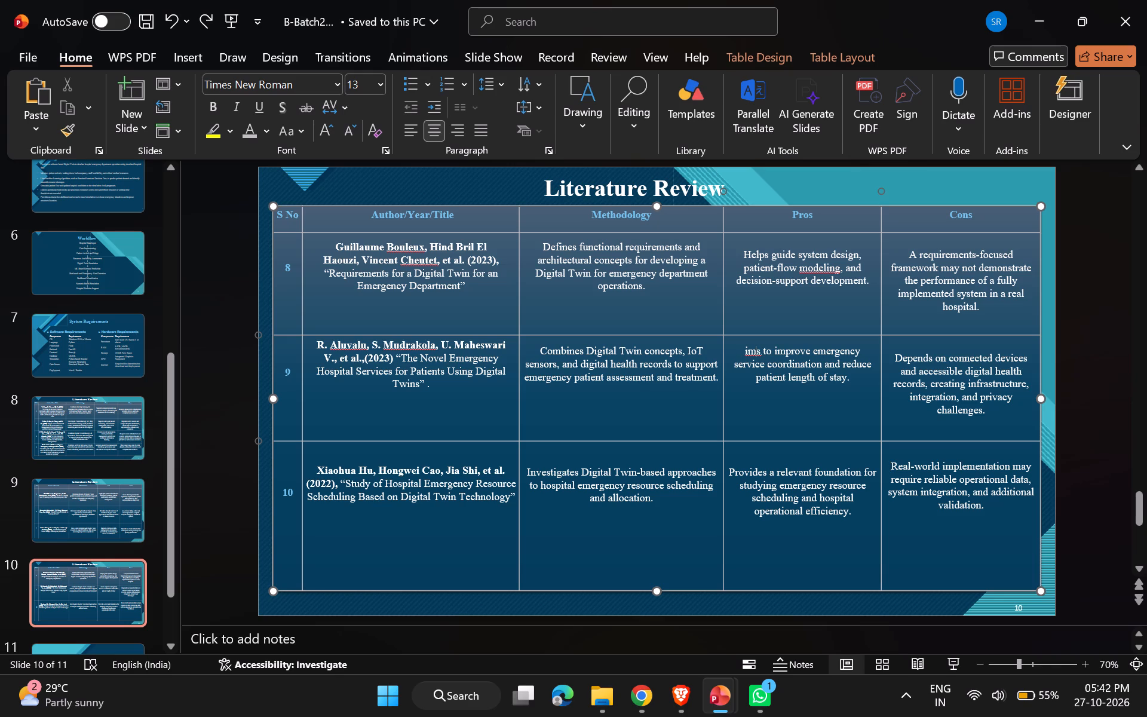
right_click(753, 351)
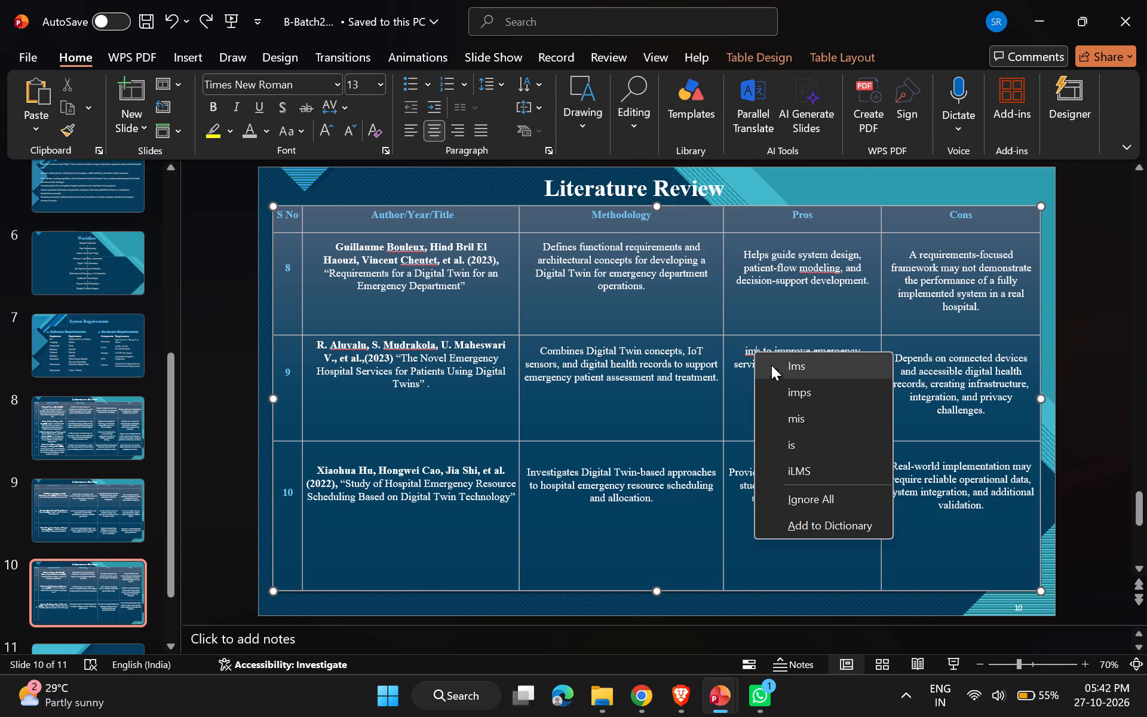
click(772, 363)
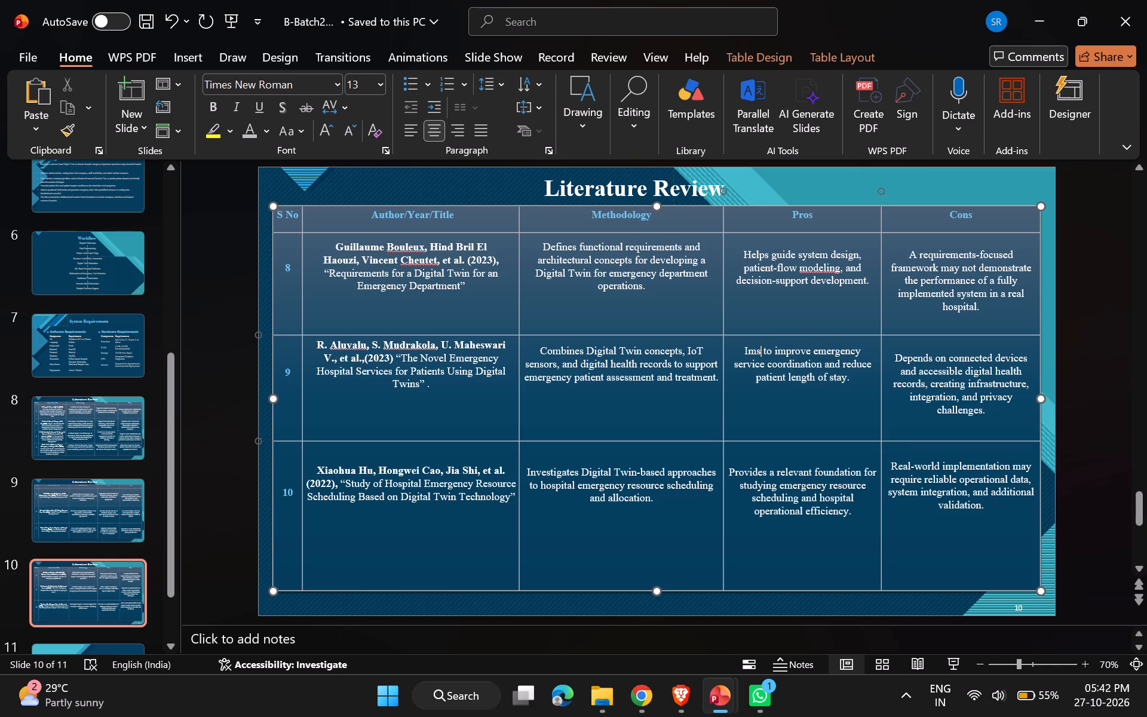
Move the Pros, Cons, Methodology and Author/Year/Title texts in row 9 of the slide 10 table down one line.
click(738, 350)
key(Return)
click(894, 359)
key(Return)
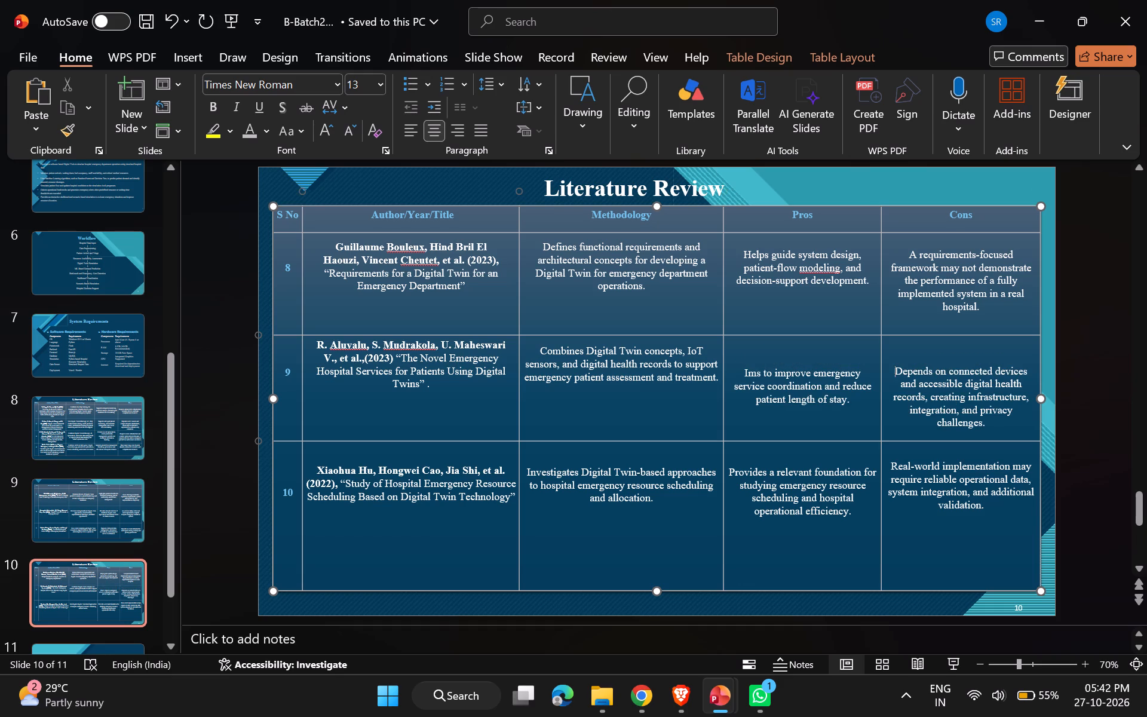
click(540, 352)
key(Return)
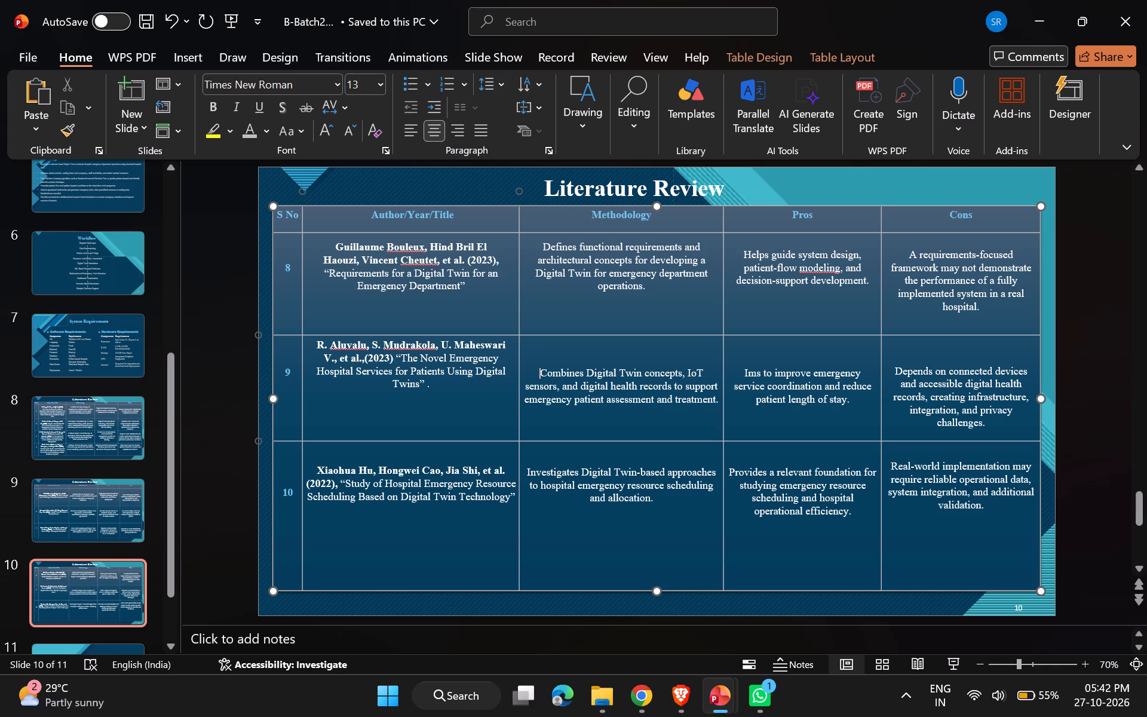
click(318, 348)
key(Return)
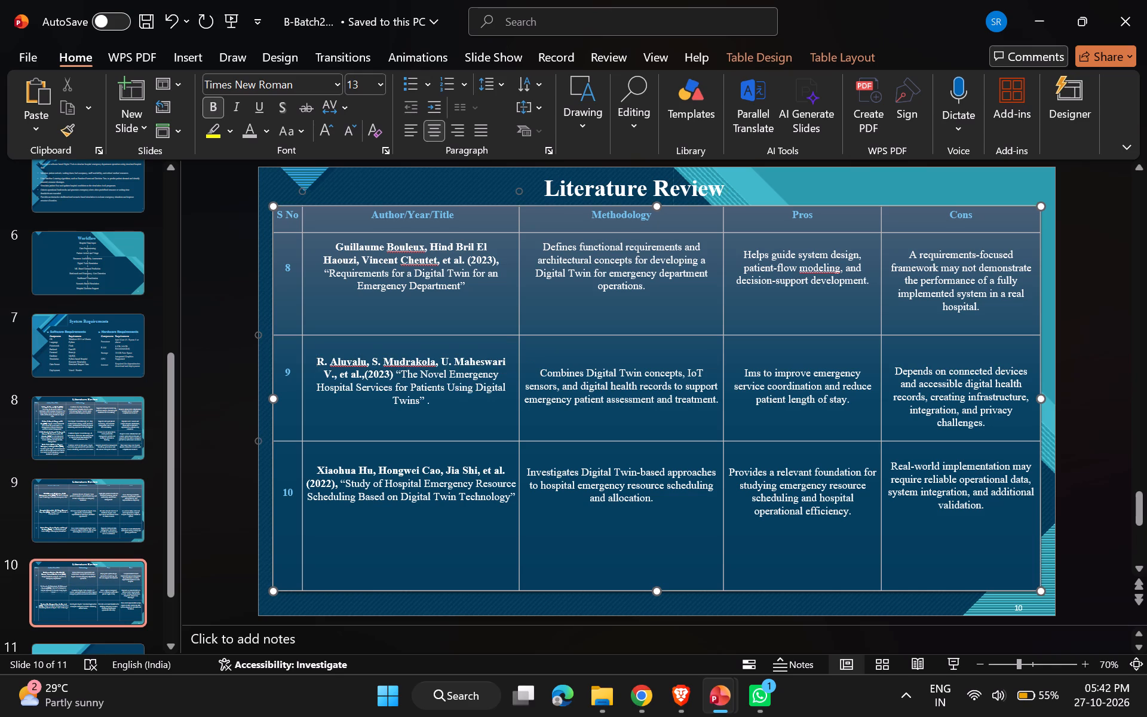
key(Return)
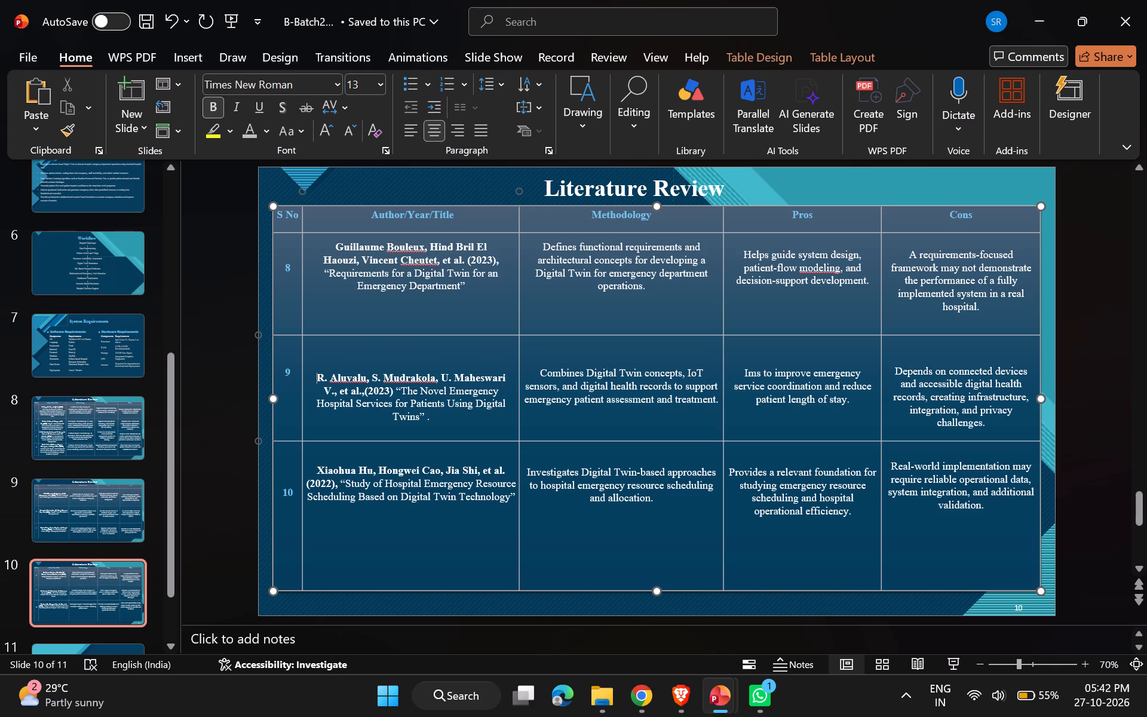
key(BackSpace)
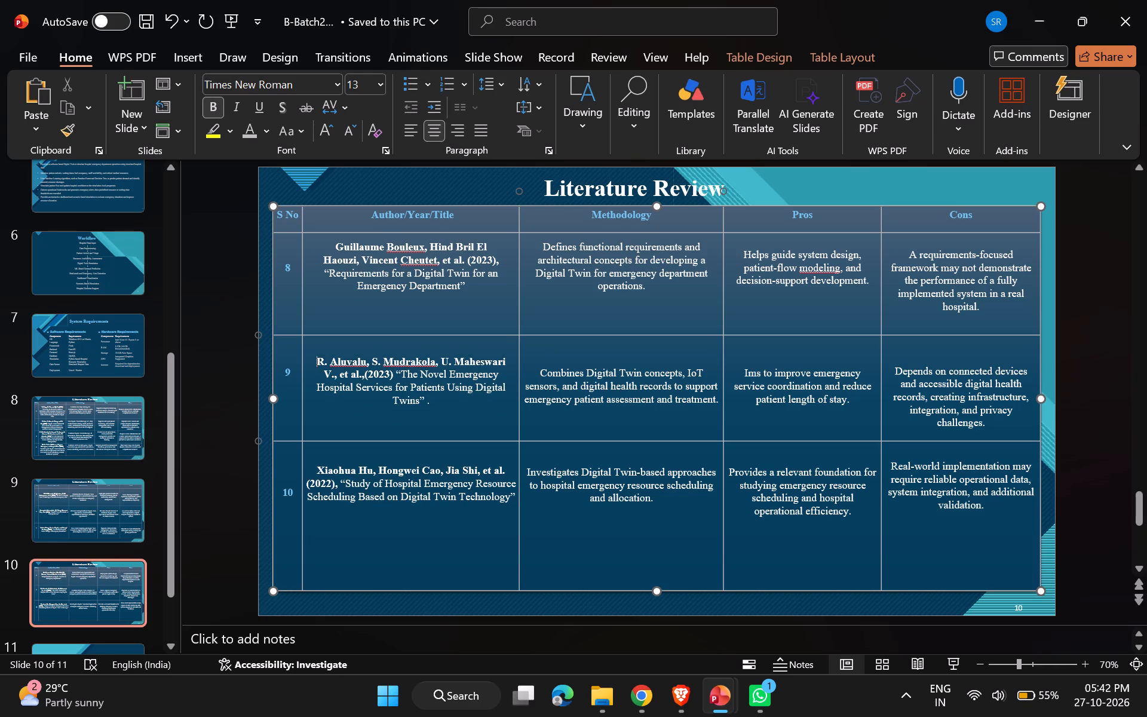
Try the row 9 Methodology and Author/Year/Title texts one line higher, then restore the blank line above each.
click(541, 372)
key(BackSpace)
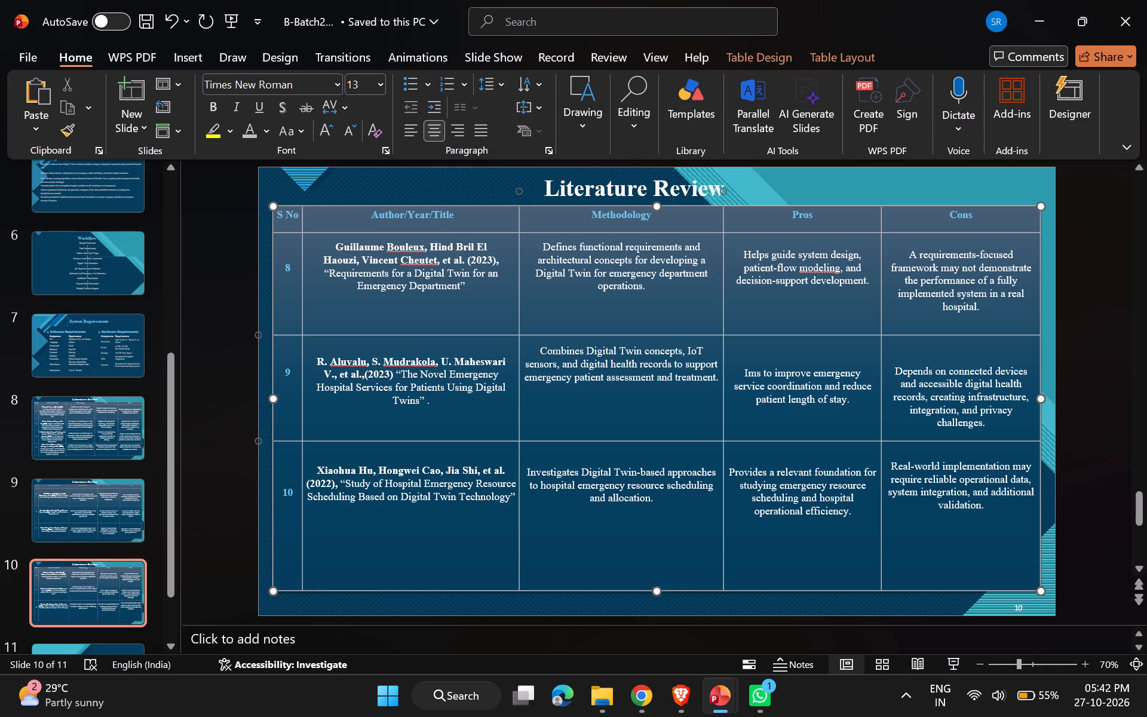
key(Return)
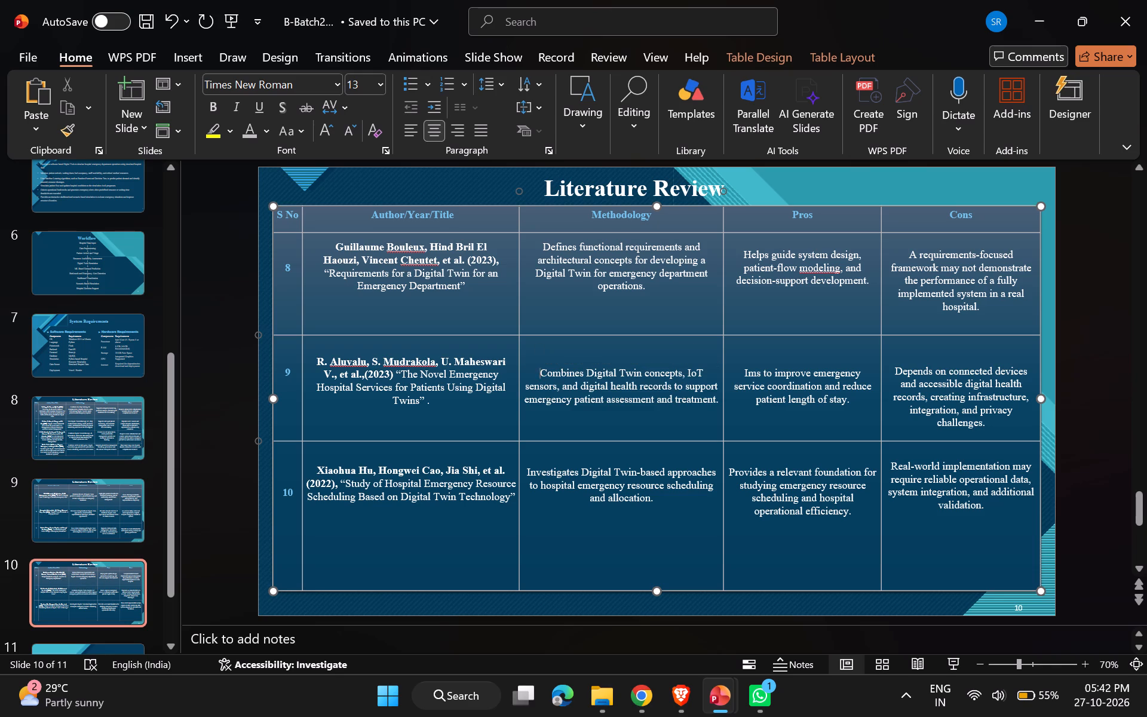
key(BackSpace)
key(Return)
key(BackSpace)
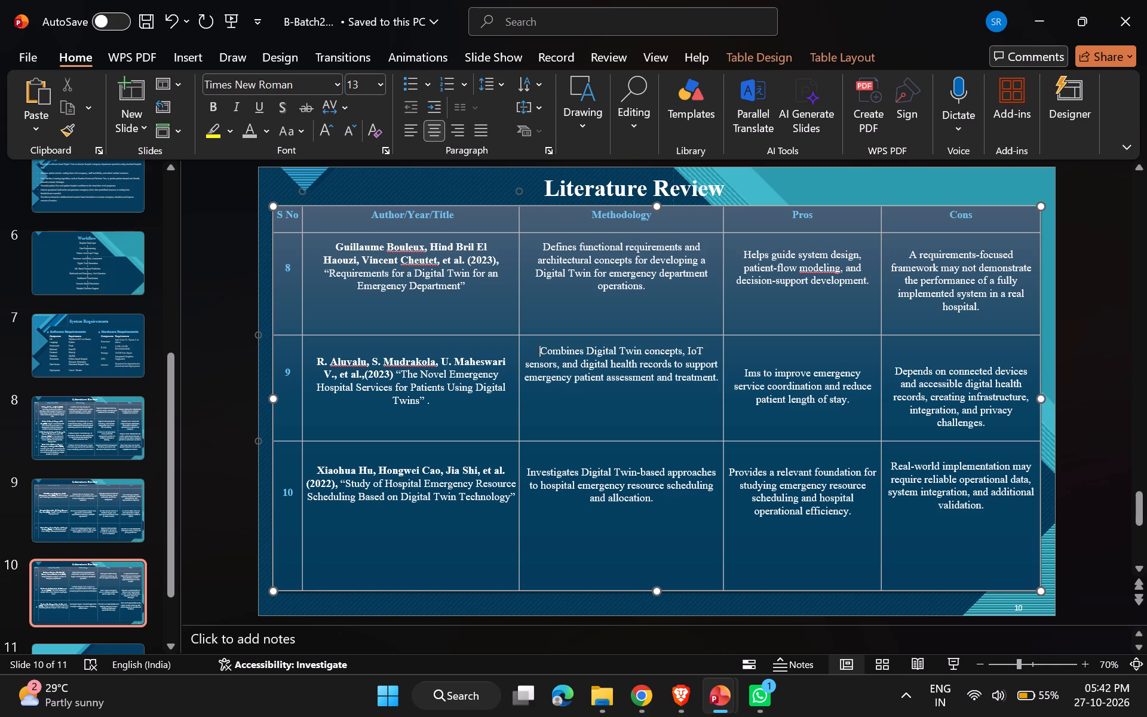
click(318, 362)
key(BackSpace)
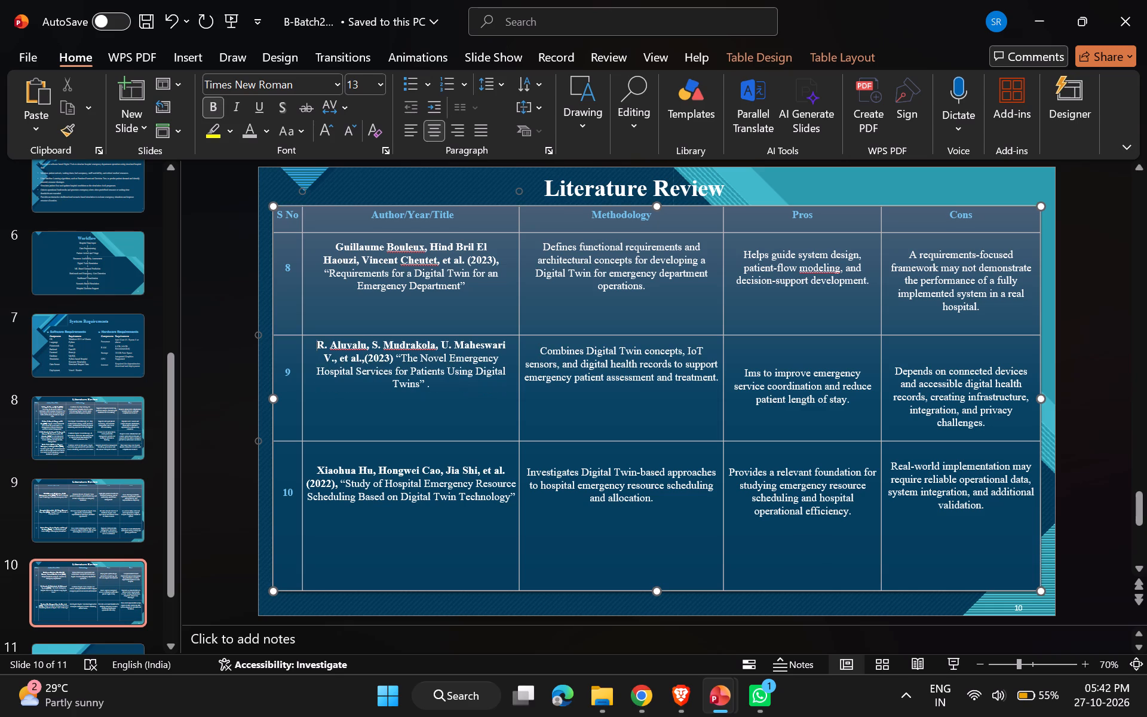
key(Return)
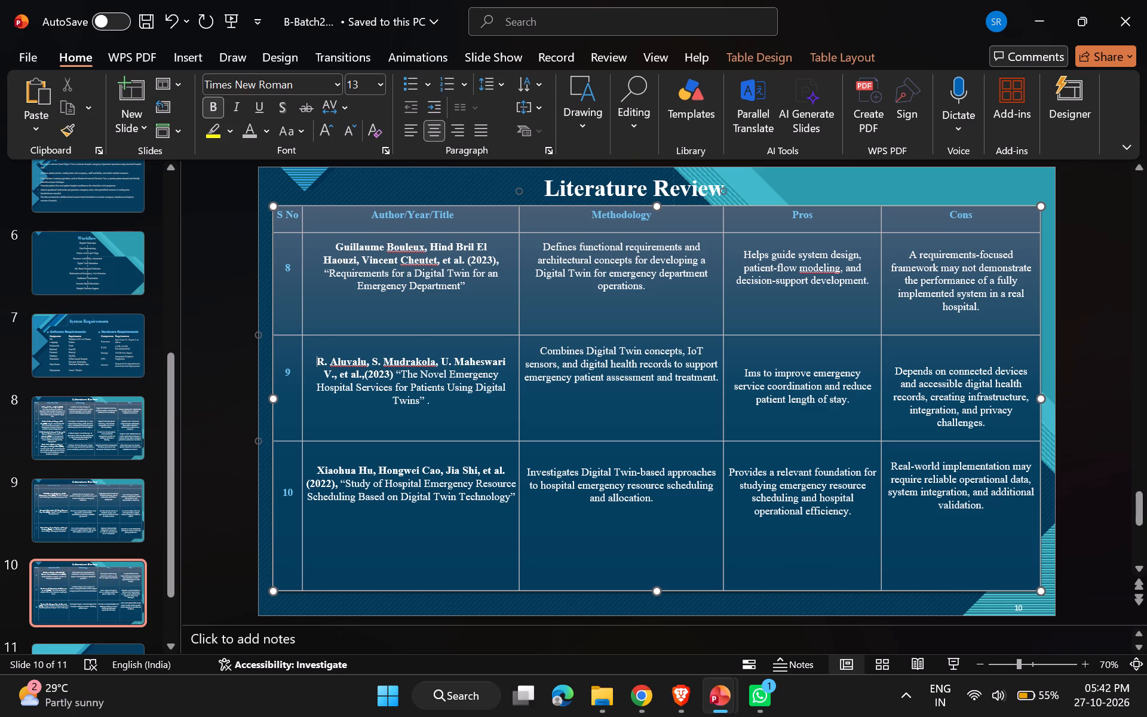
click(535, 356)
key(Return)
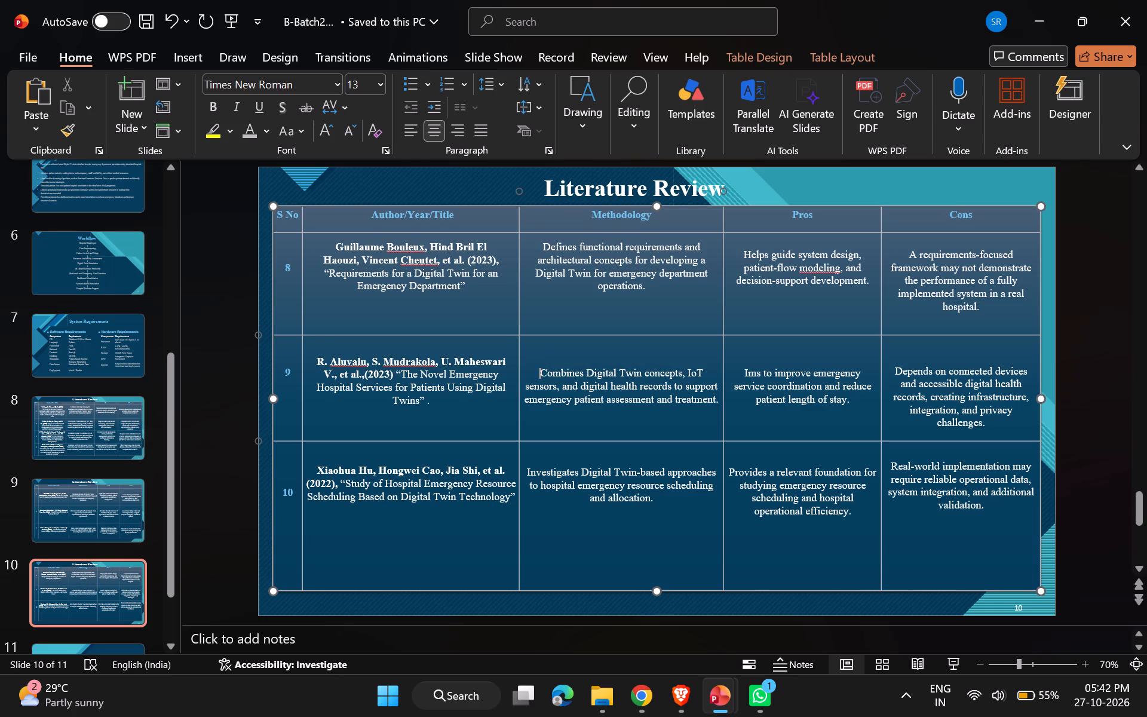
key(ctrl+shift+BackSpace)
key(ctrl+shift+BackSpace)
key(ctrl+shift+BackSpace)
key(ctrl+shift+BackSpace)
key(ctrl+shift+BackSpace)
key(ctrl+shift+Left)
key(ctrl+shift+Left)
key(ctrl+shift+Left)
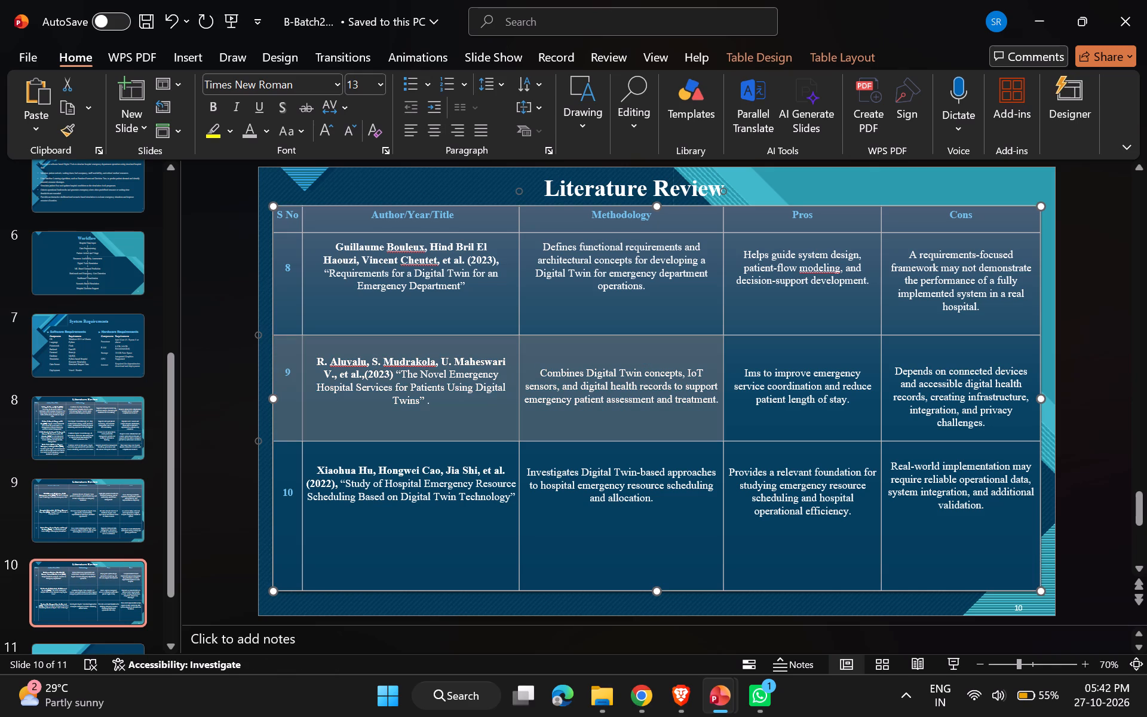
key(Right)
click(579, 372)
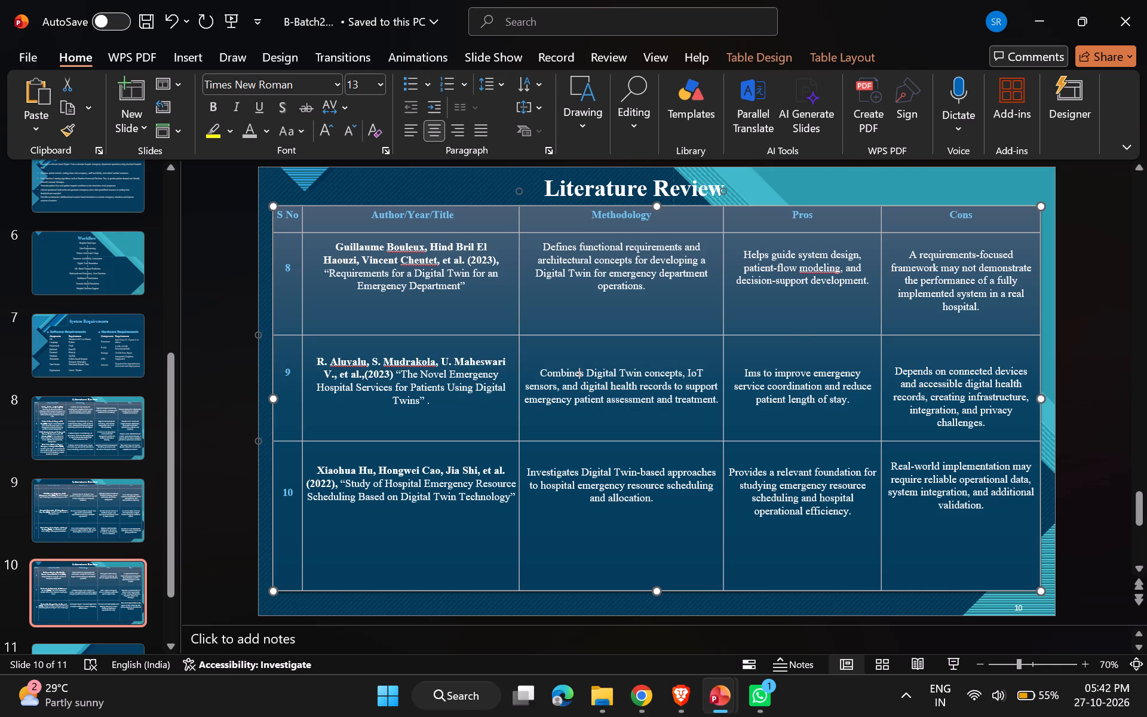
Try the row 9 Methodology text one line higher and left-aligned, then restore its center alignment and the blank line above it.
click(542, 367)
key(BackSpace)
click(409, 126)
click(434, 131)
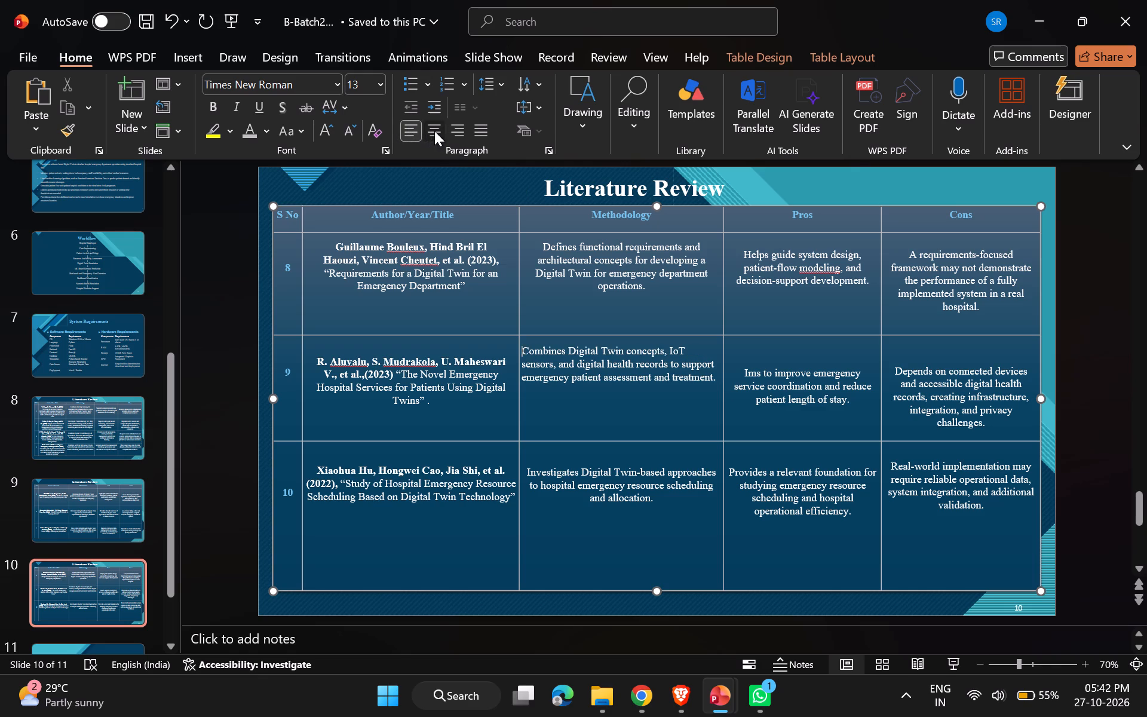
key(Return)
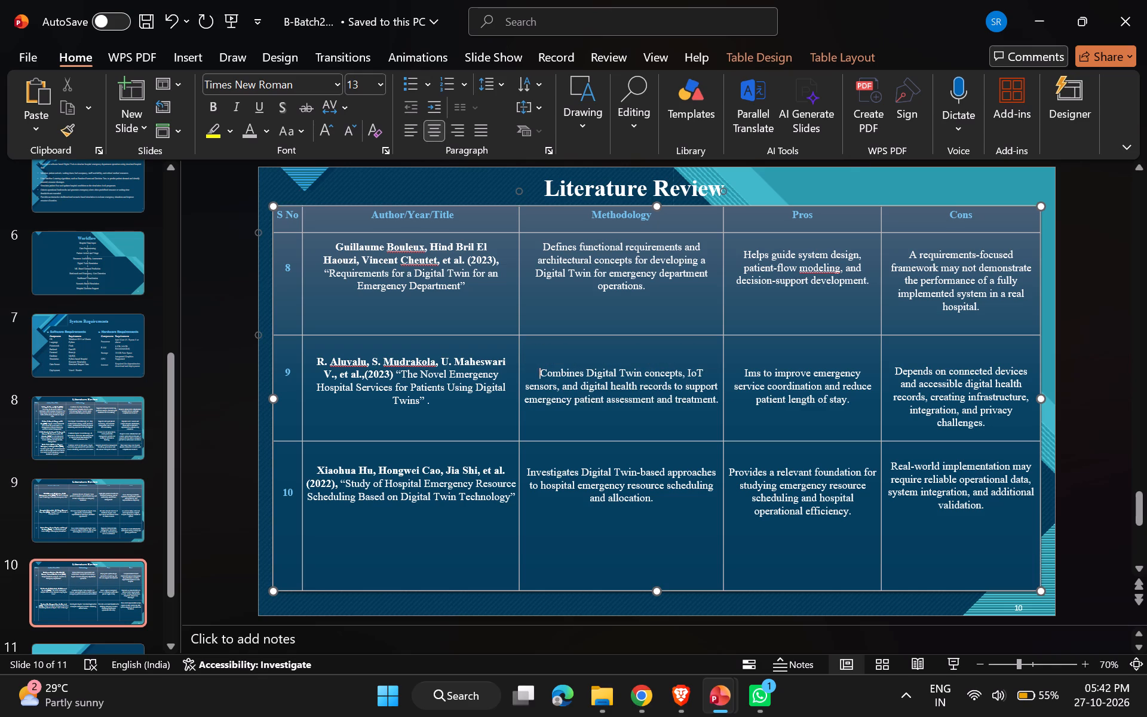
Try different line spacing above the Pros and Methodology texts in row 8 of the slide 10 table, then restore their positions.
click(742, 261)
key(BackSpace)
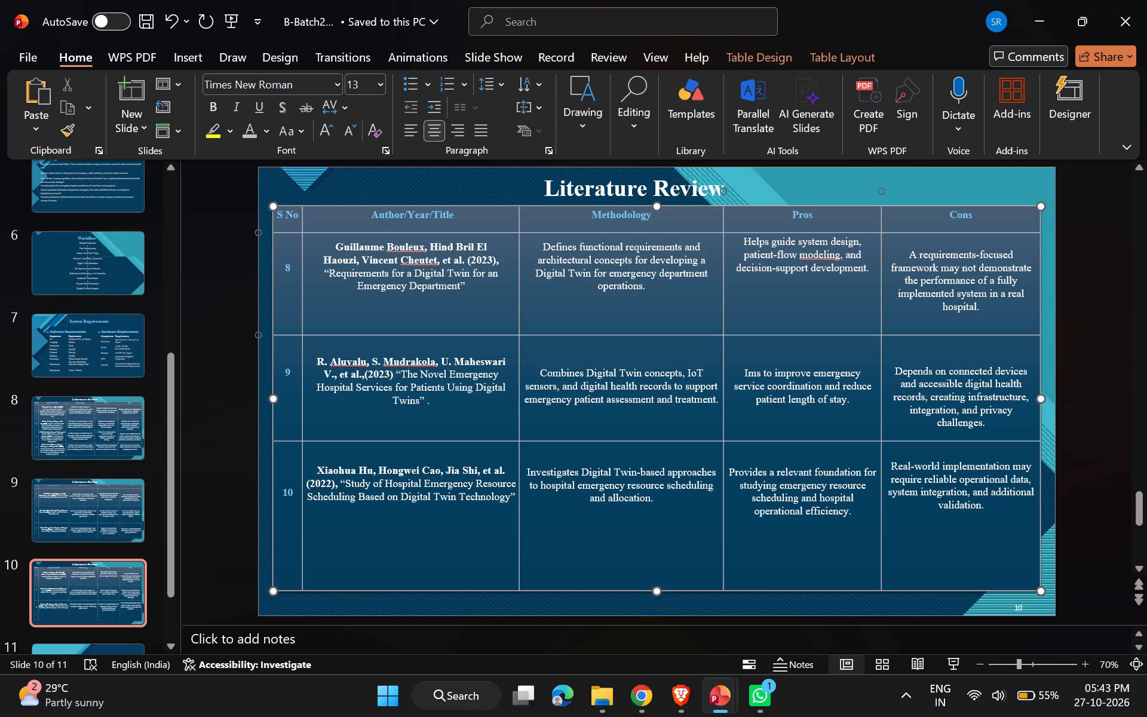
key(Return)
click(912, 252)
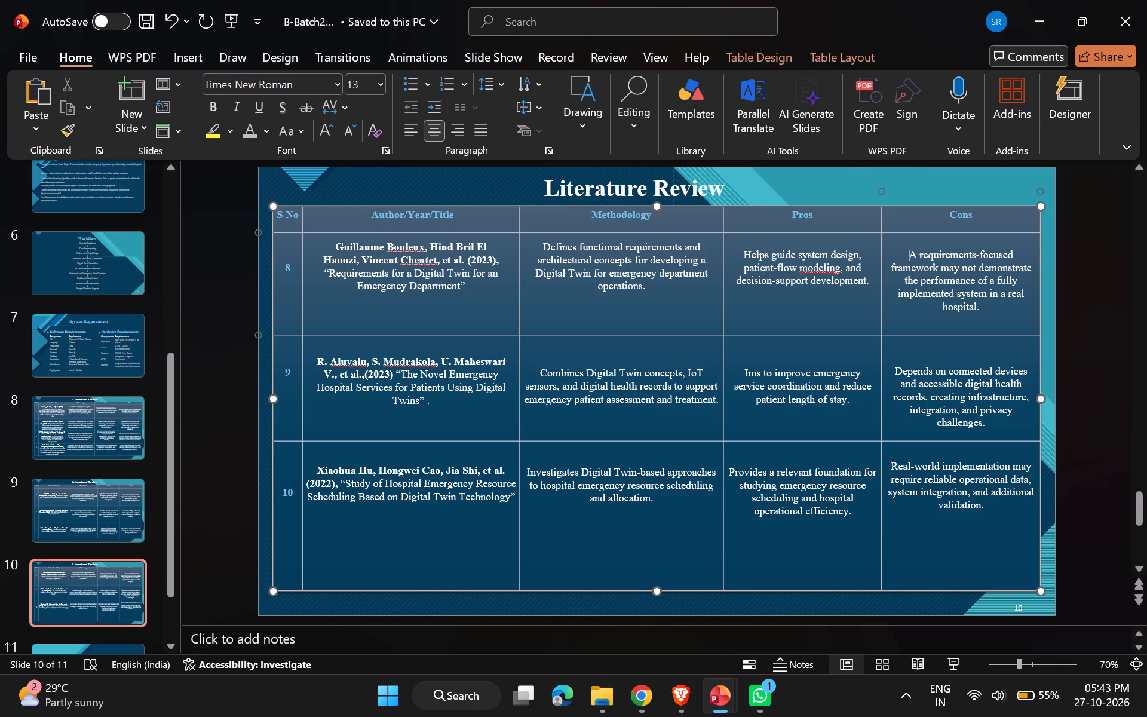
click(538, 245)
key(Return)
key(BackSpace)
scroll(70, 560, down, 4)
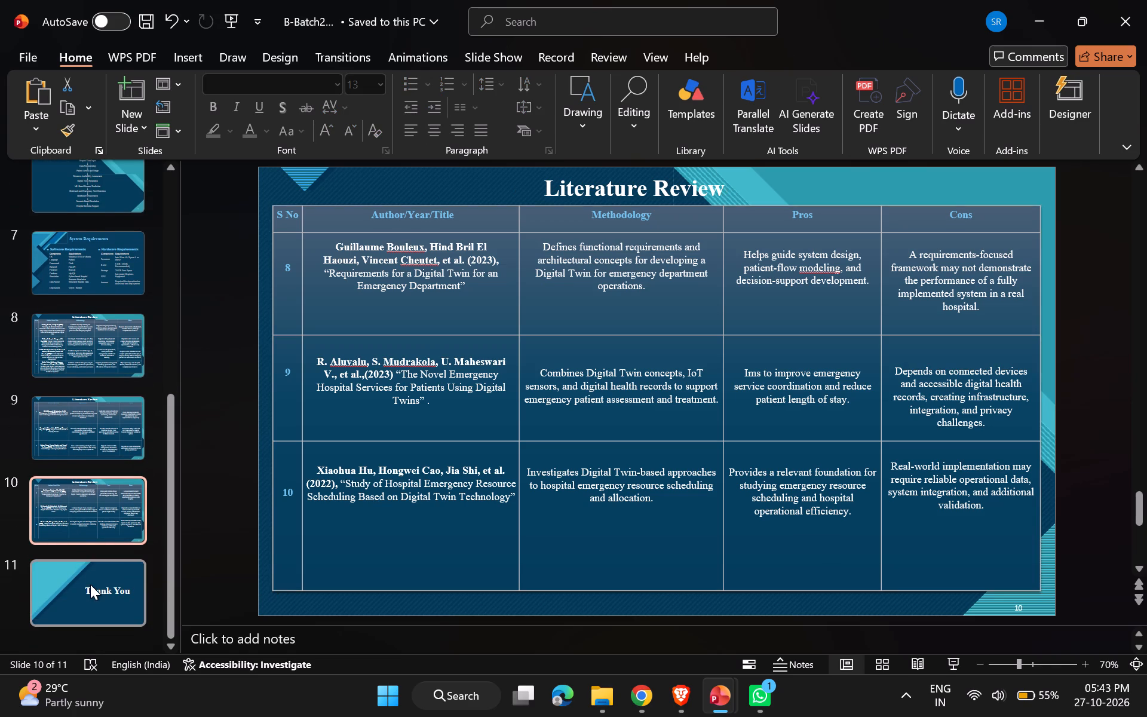
Format the header row of the slide 9 Literature Review table in Times New Roman, size 16.
click(90, 584)
click(80, 487)
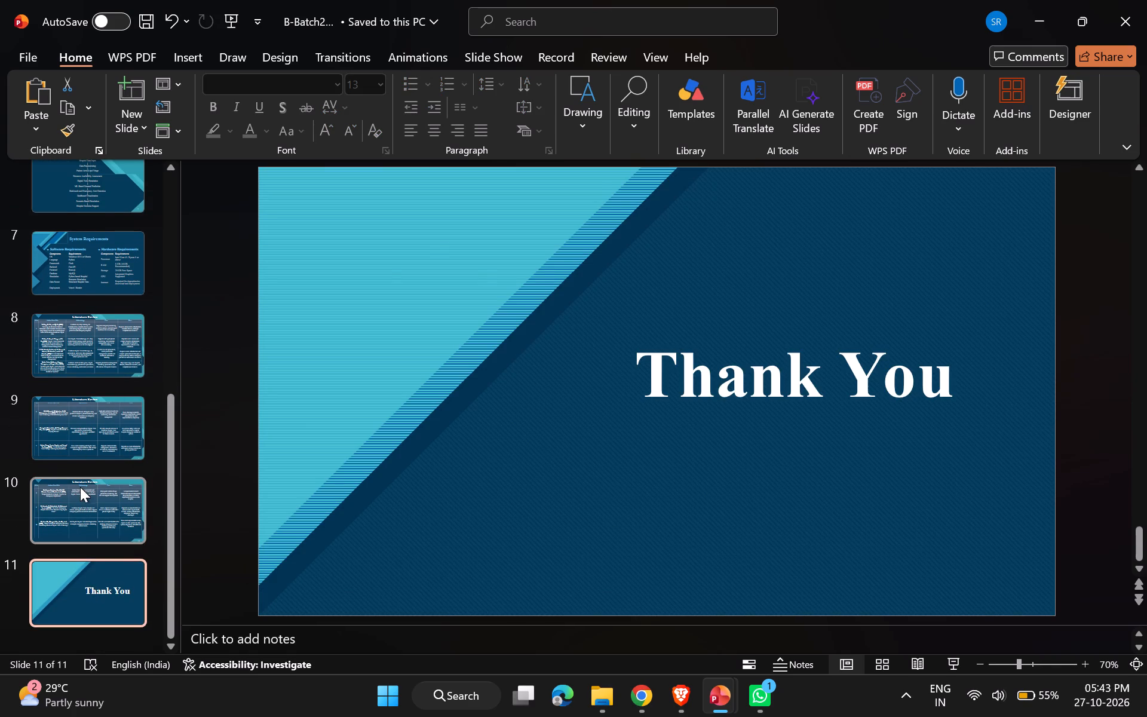
click(80, 411)
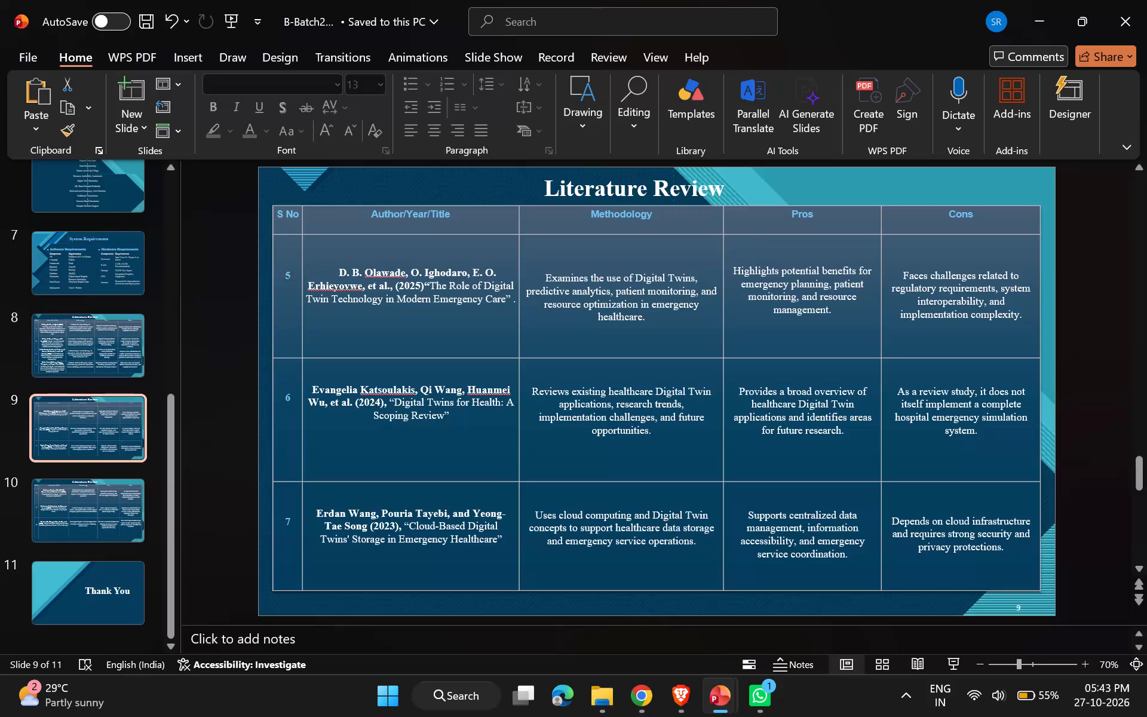
drag(992, 221, 411, 233)
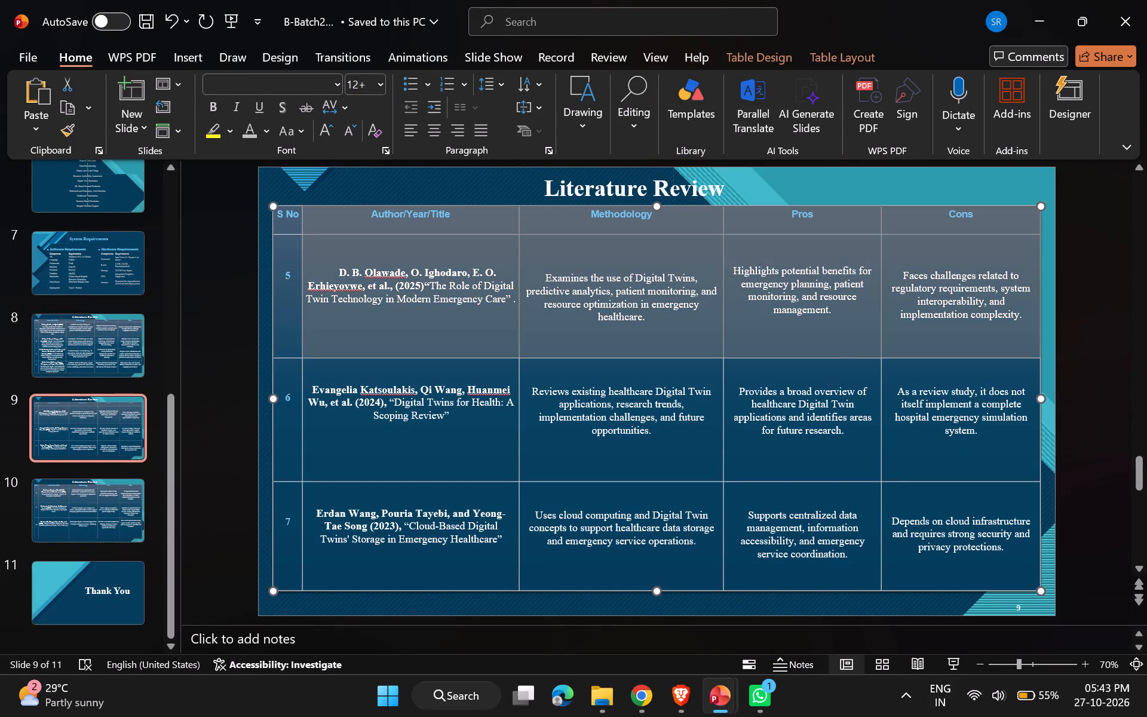
drag(411, 233, 284, 222)
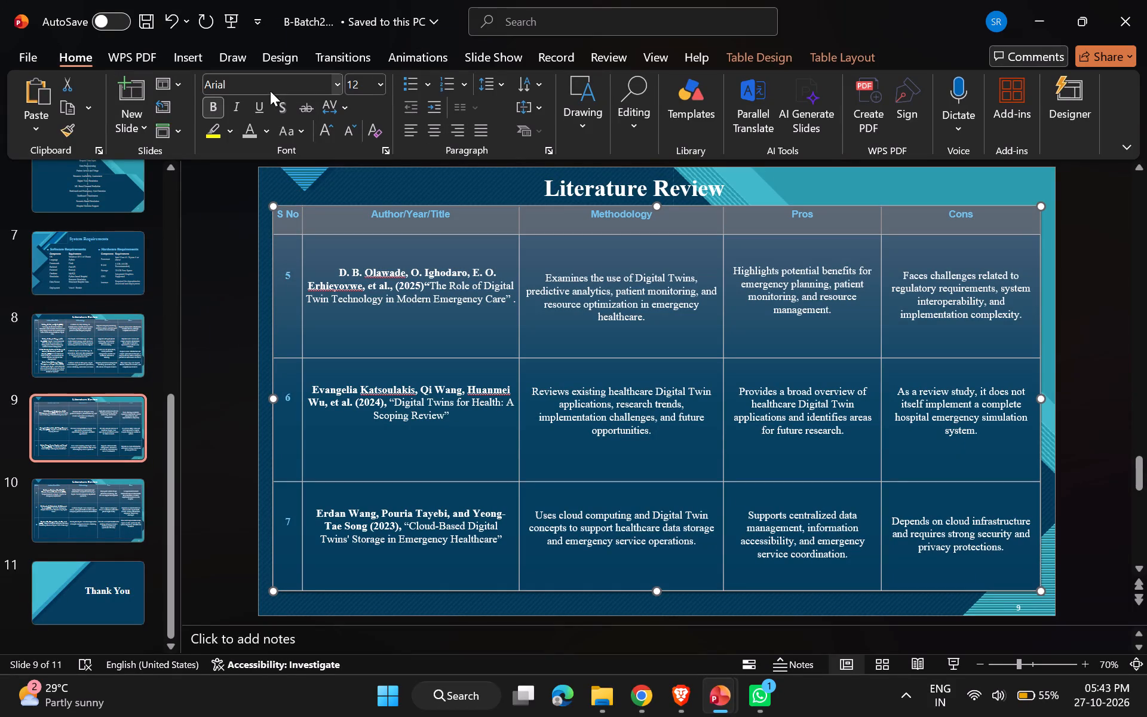
click(267, 85)
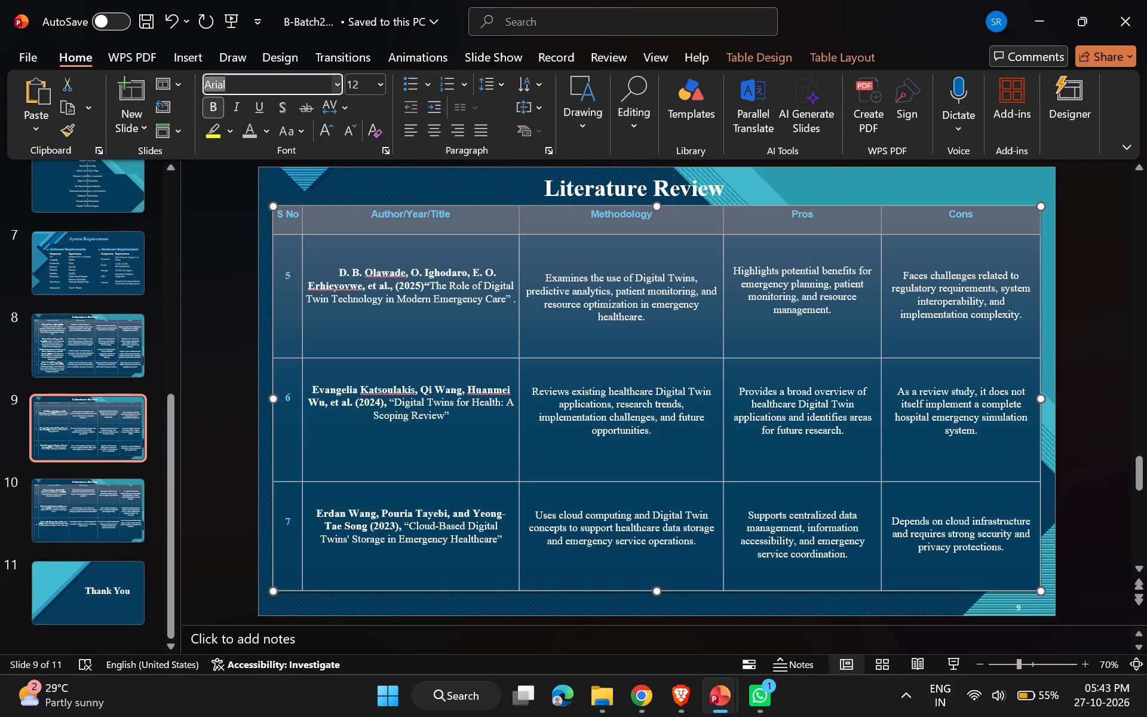
text(ti)
key(Return)
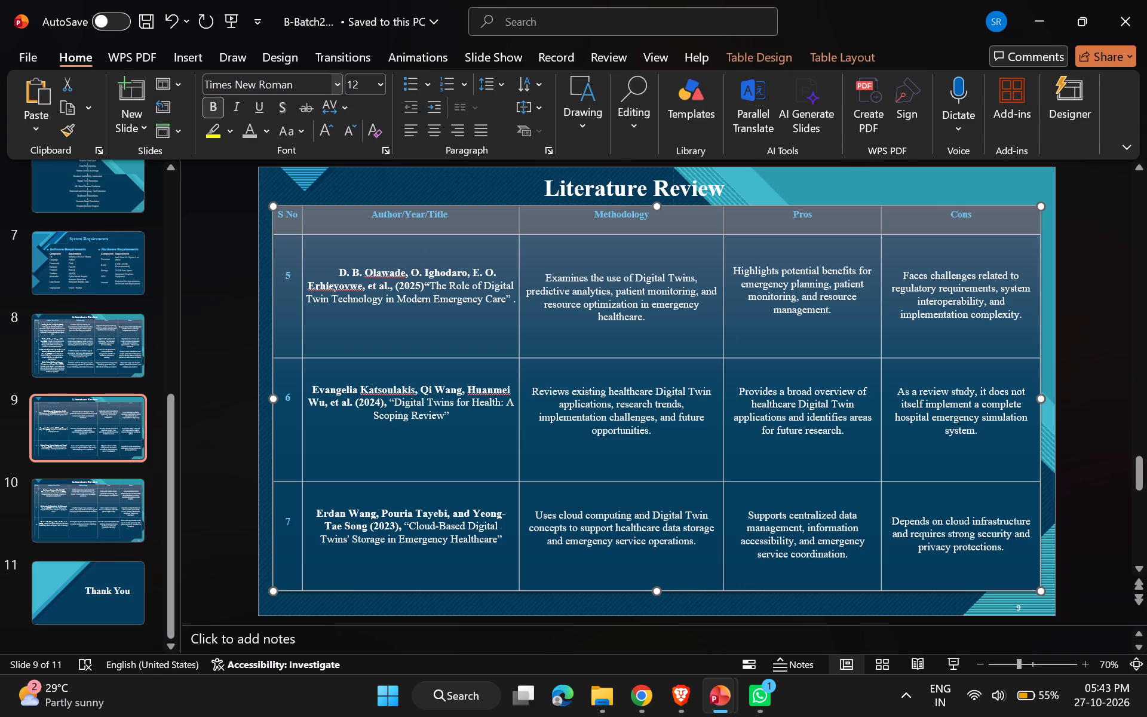
click(370, 85)
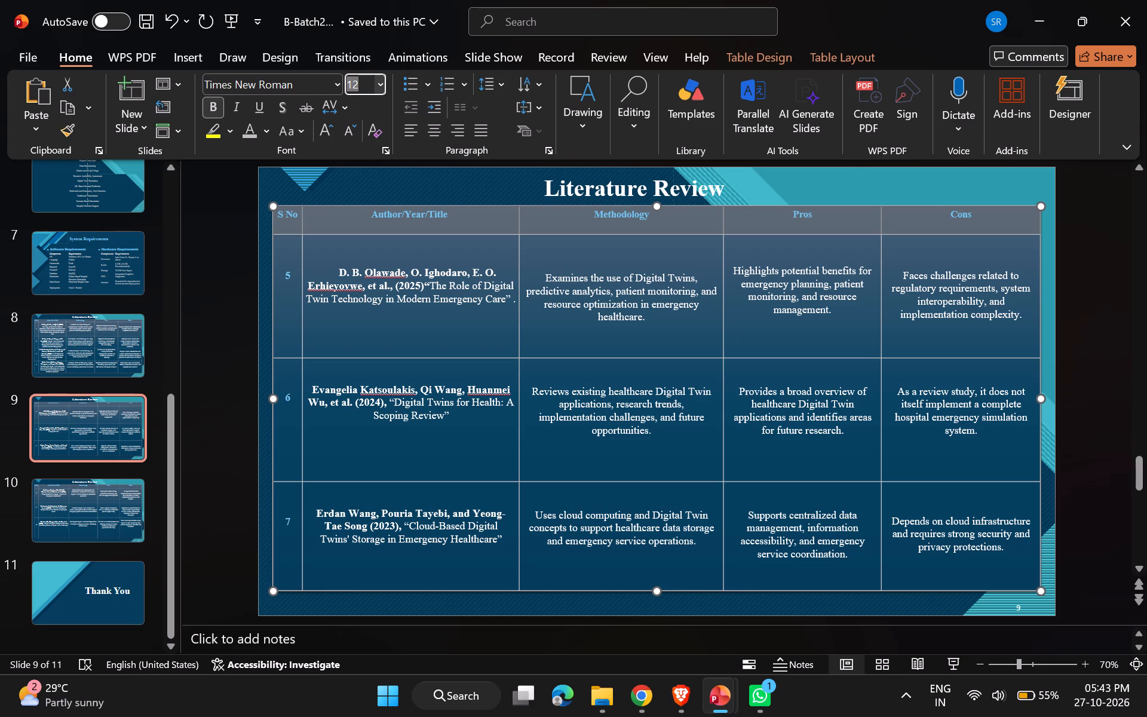
click(381, 85)
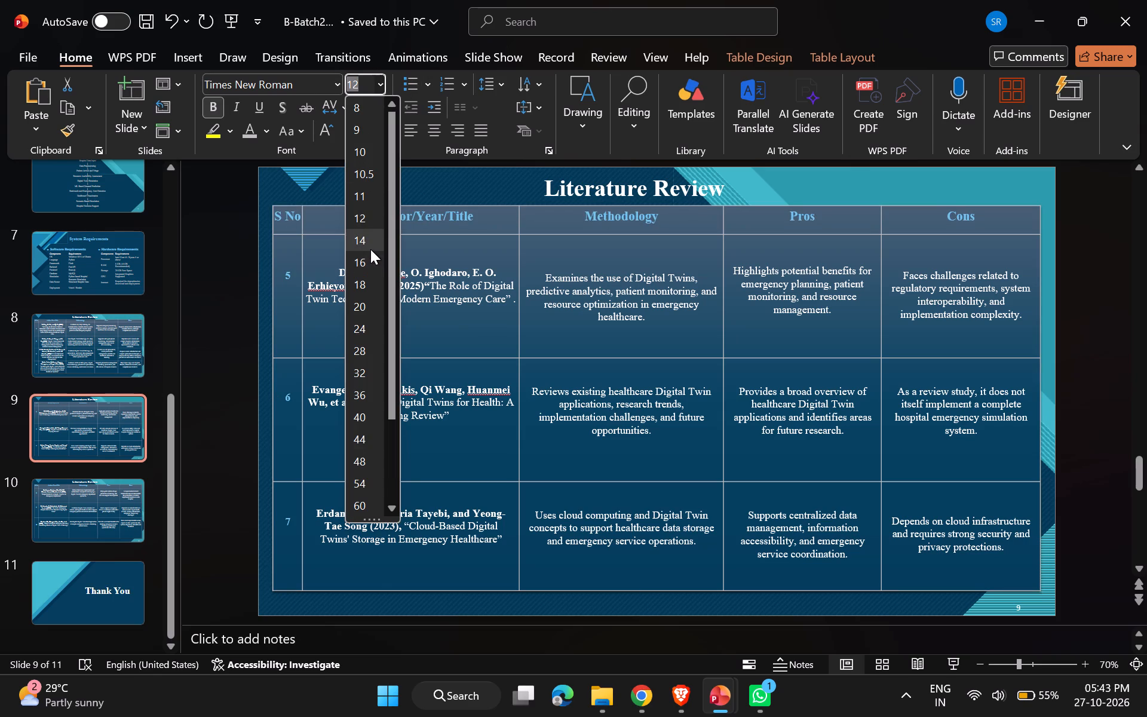
click(366, 259)
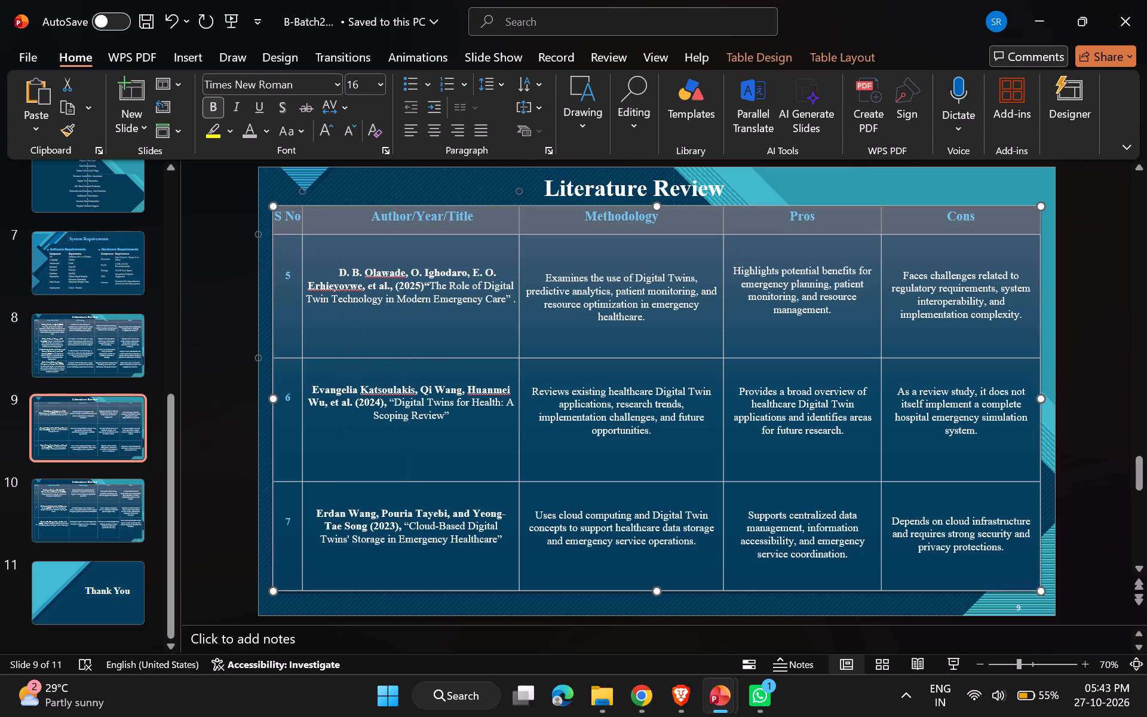
Set the header row of the slide 10 Literature Review table to font size 16.
click(97, 499)
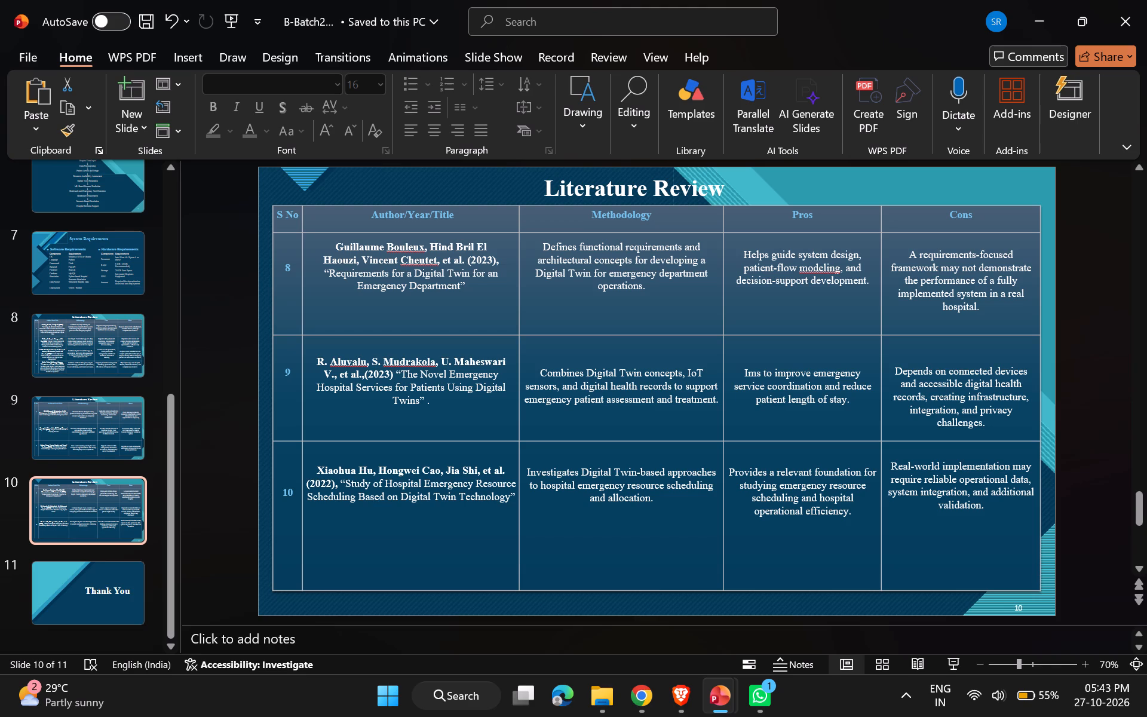
click(996, 219)
drag(996, 219, 357, 219)
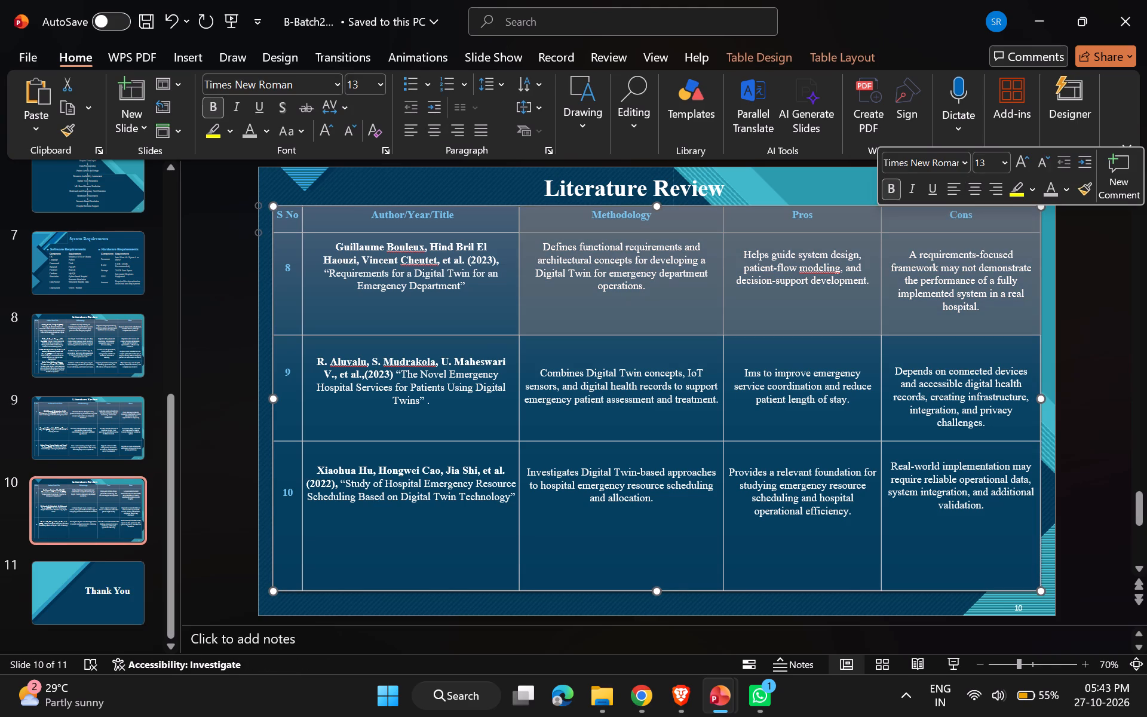
drag(357, 219, 284, 217)
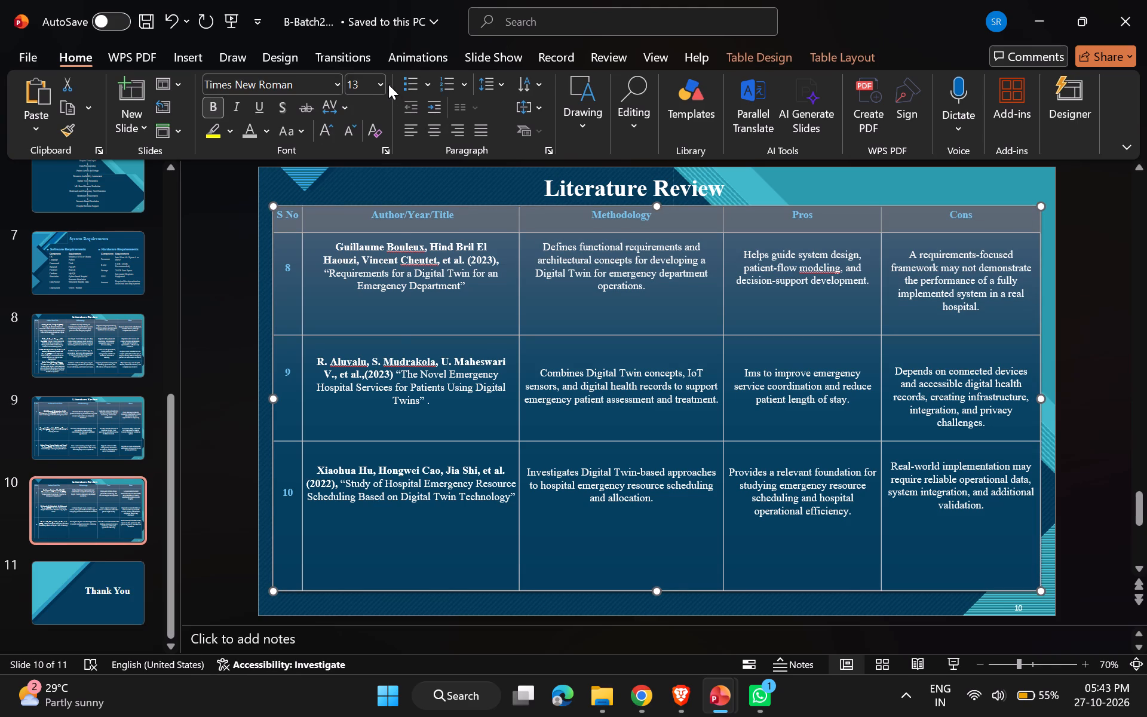
click(378, 82)
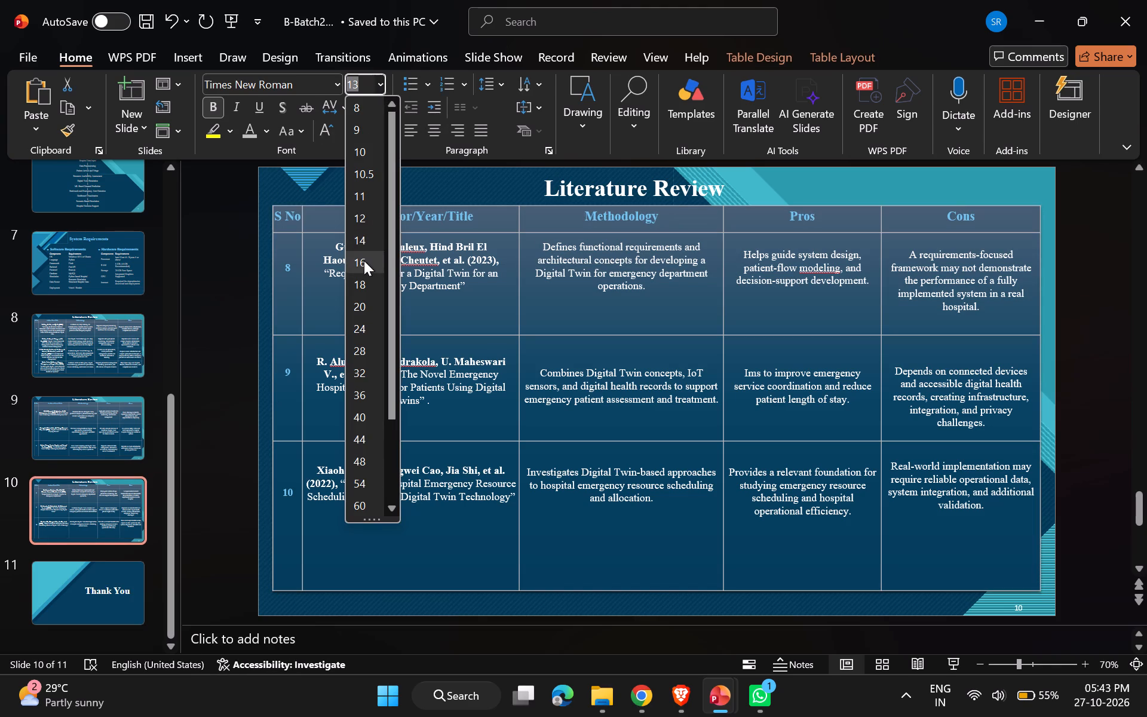
click(364, 261)
Set the header row of the slide 8 Literature Review table to font size 16.
click(89, 352)
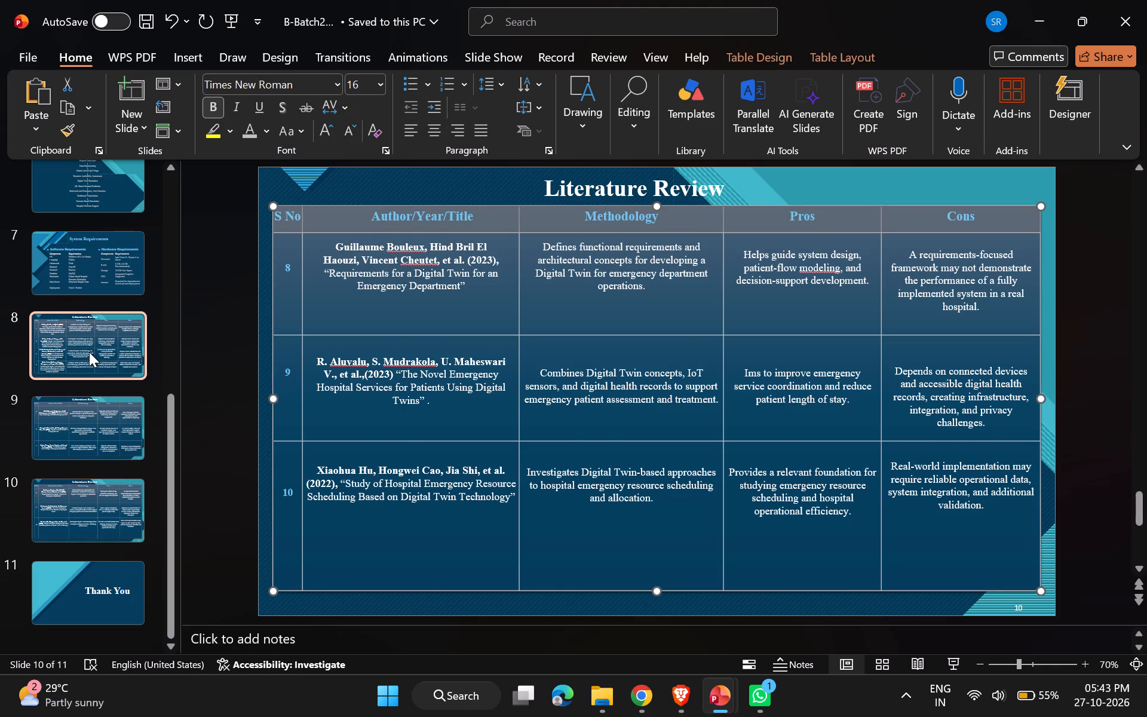
drag(976, 216, 762, 215)
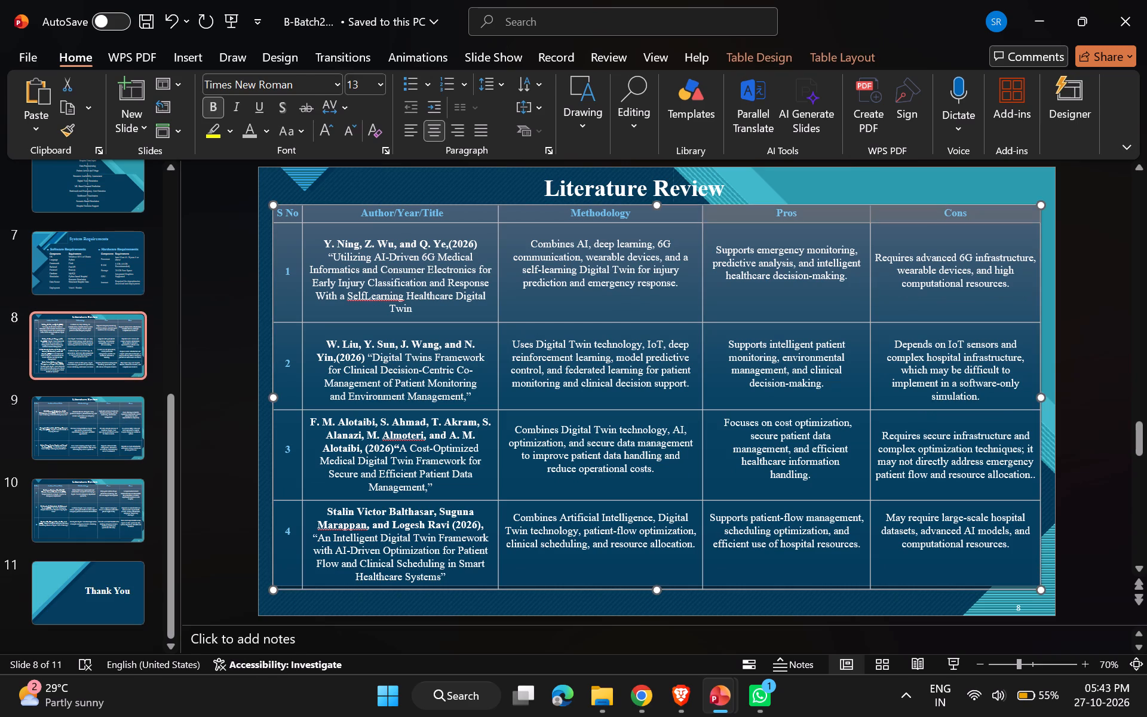
drag(762, 215, 271, 210)
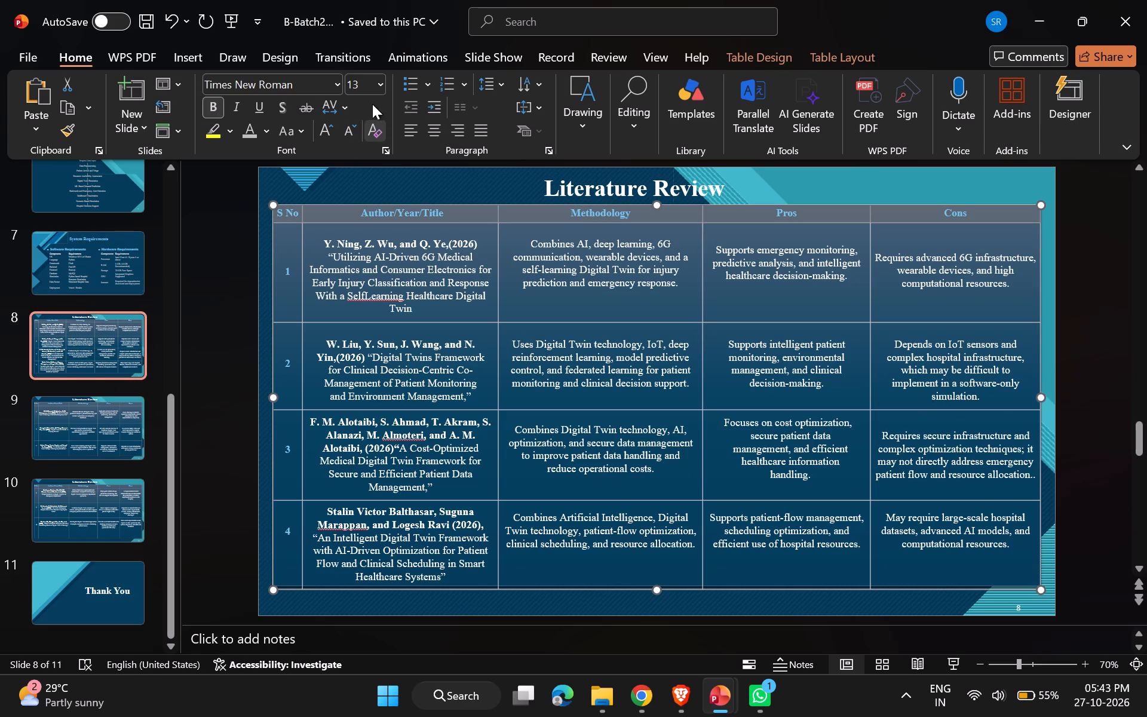
click(358, 85)
key(1)
key(6)
key(Return)
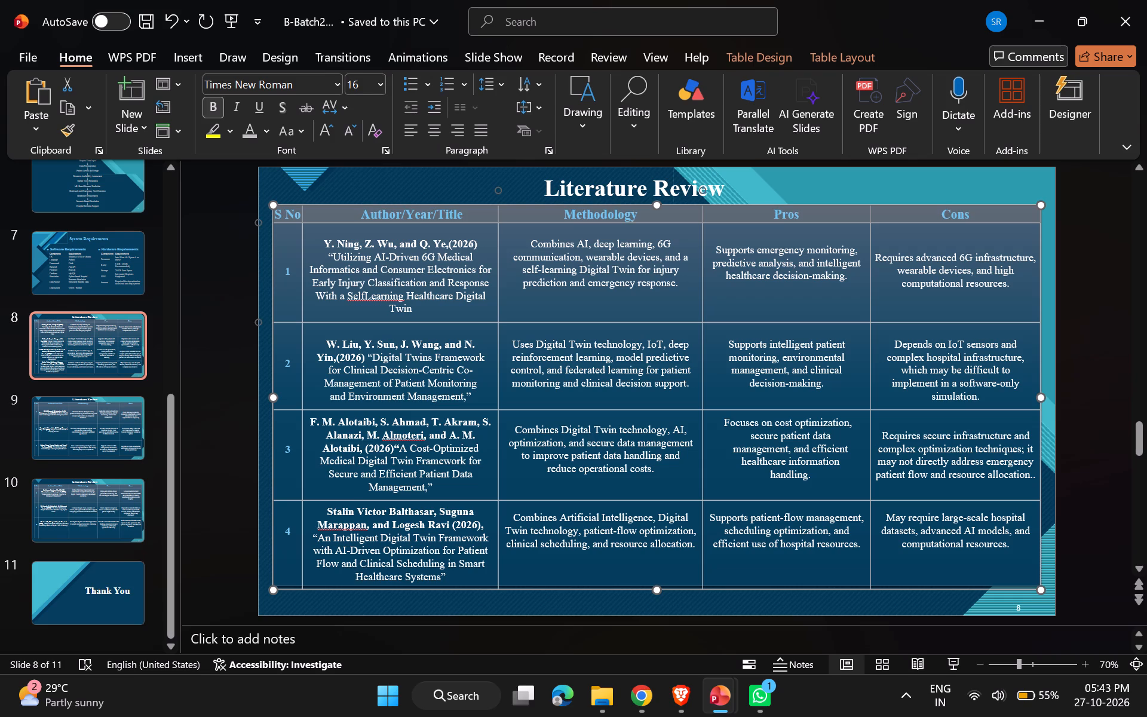
click(508, 335)
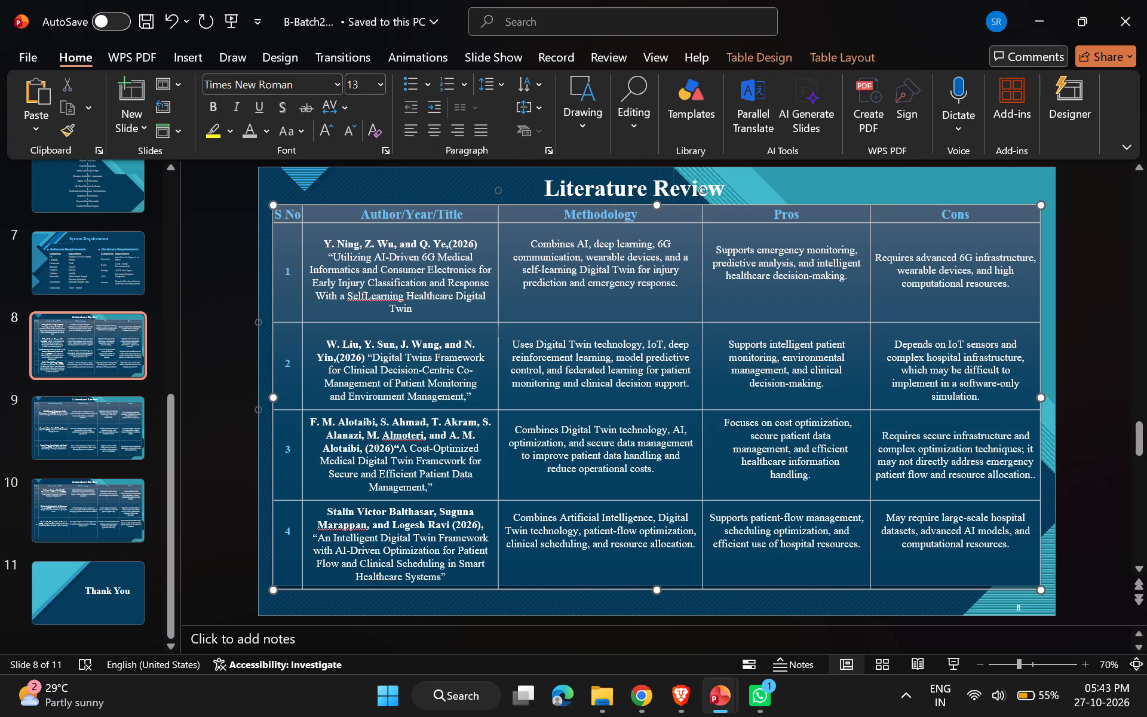
Format the Hardware Requirements heading on slide 7 in bold Times New Roman.
click(82, 261)
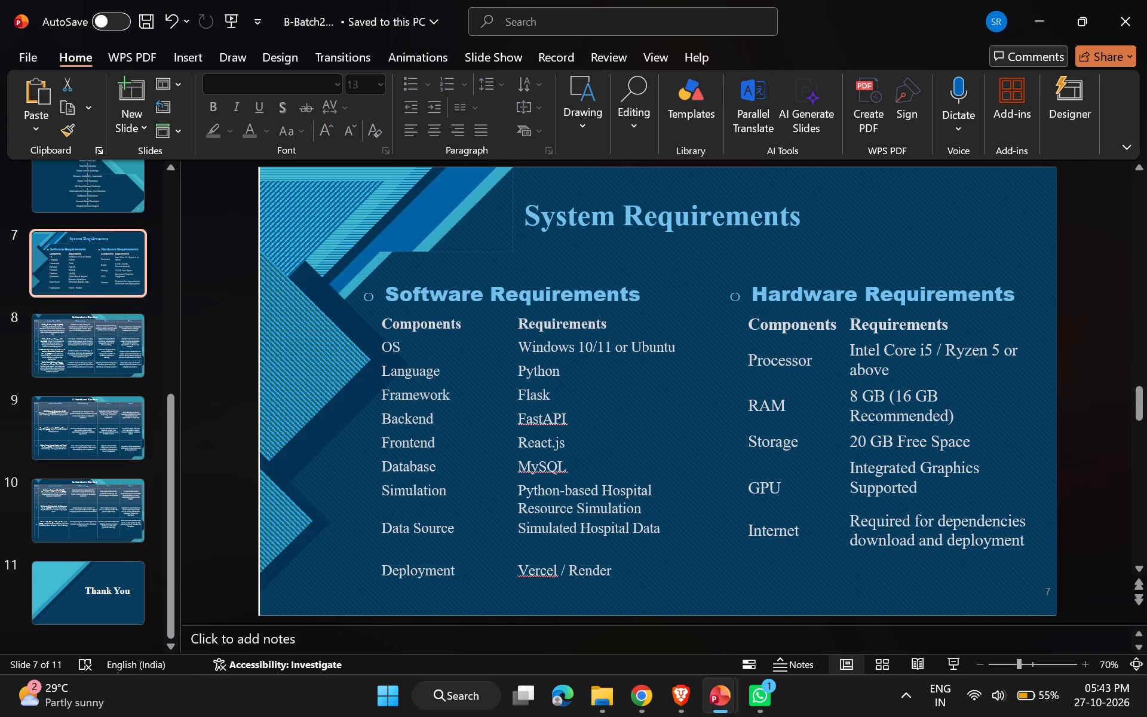
click(832, 299)
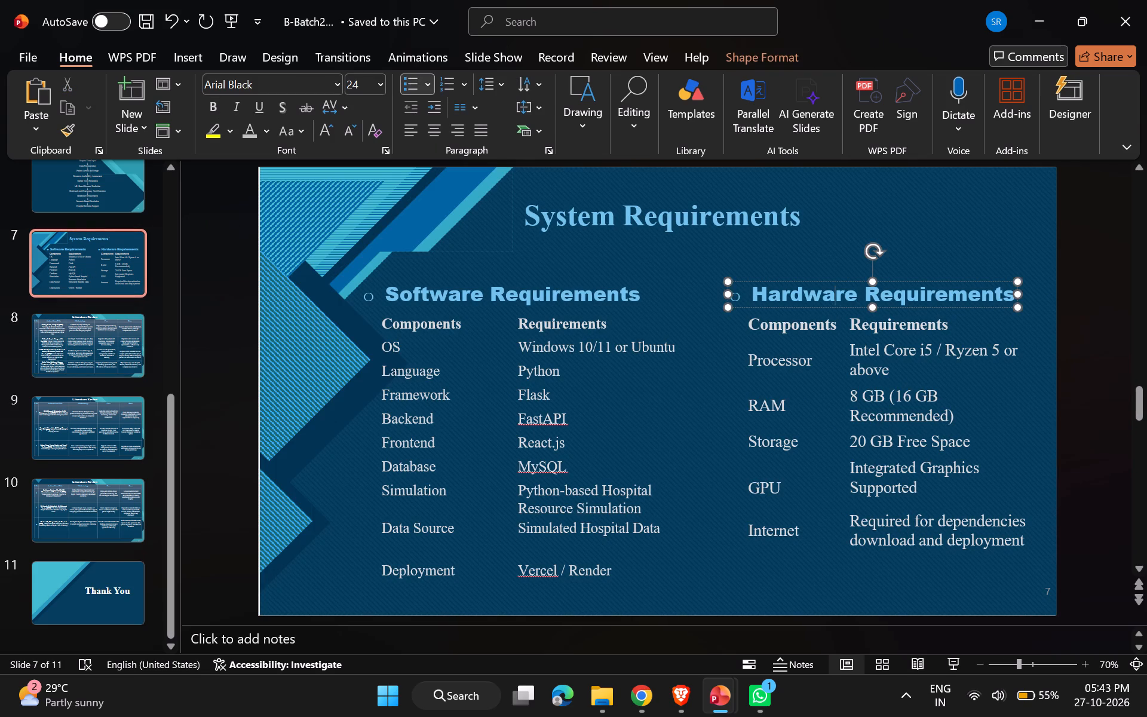
key(ctrl+a)
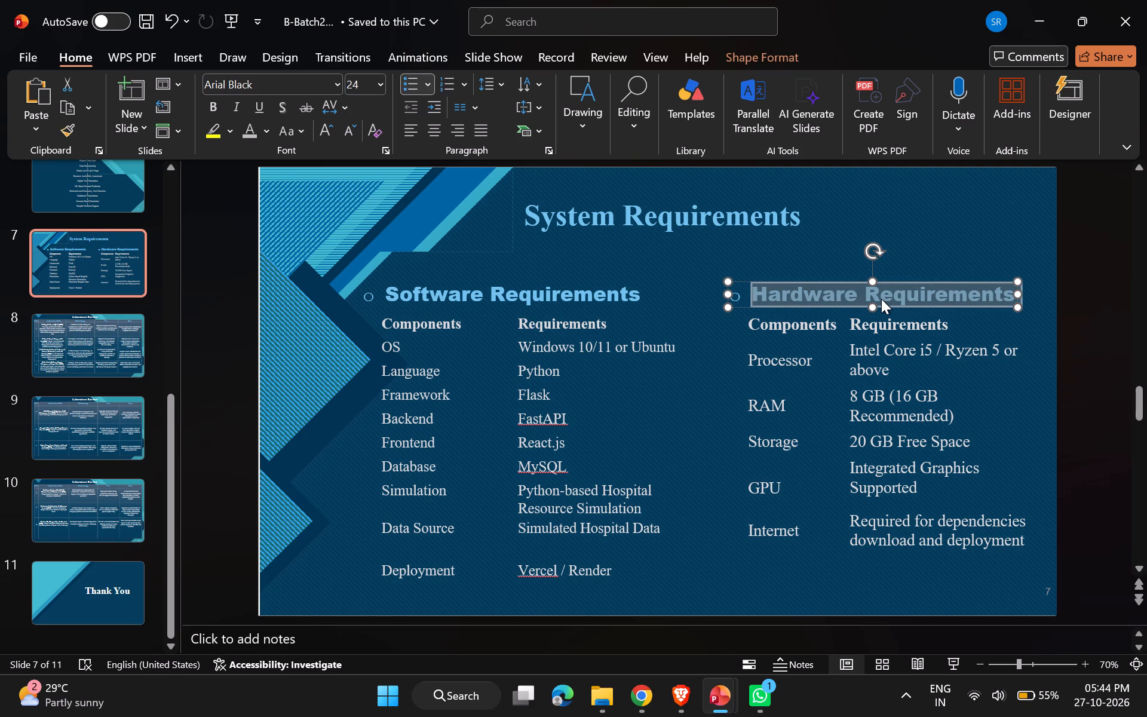
click(208, 107)
click(274, 87)
text(ti)
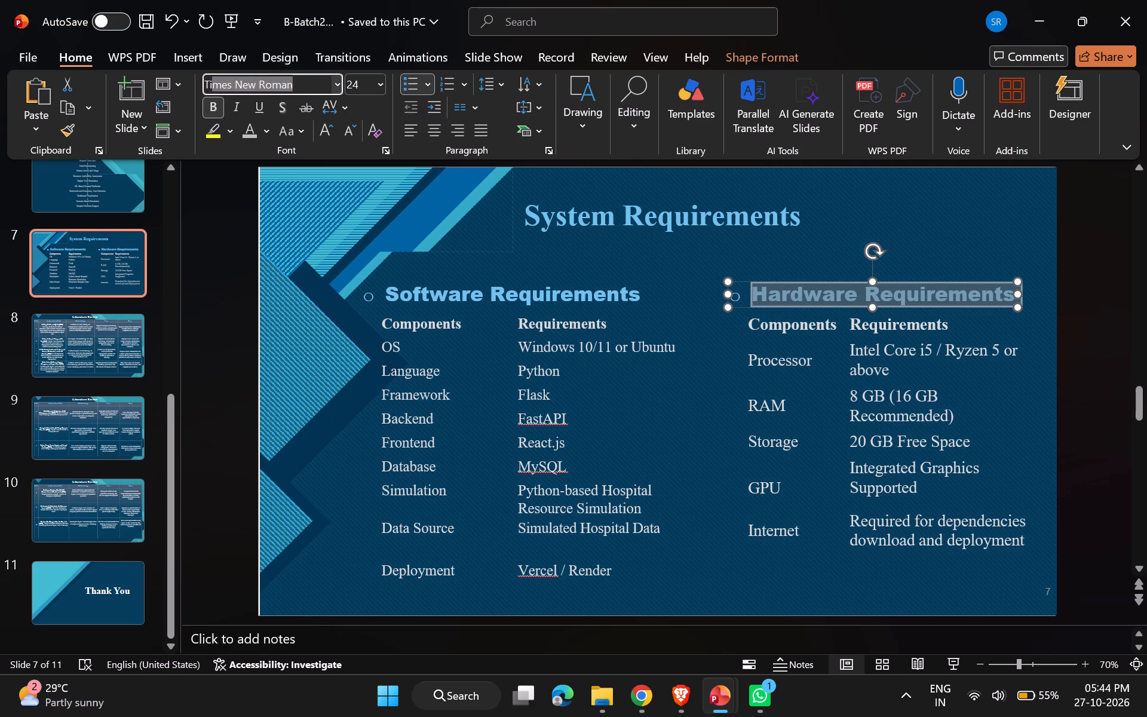
key(Return)
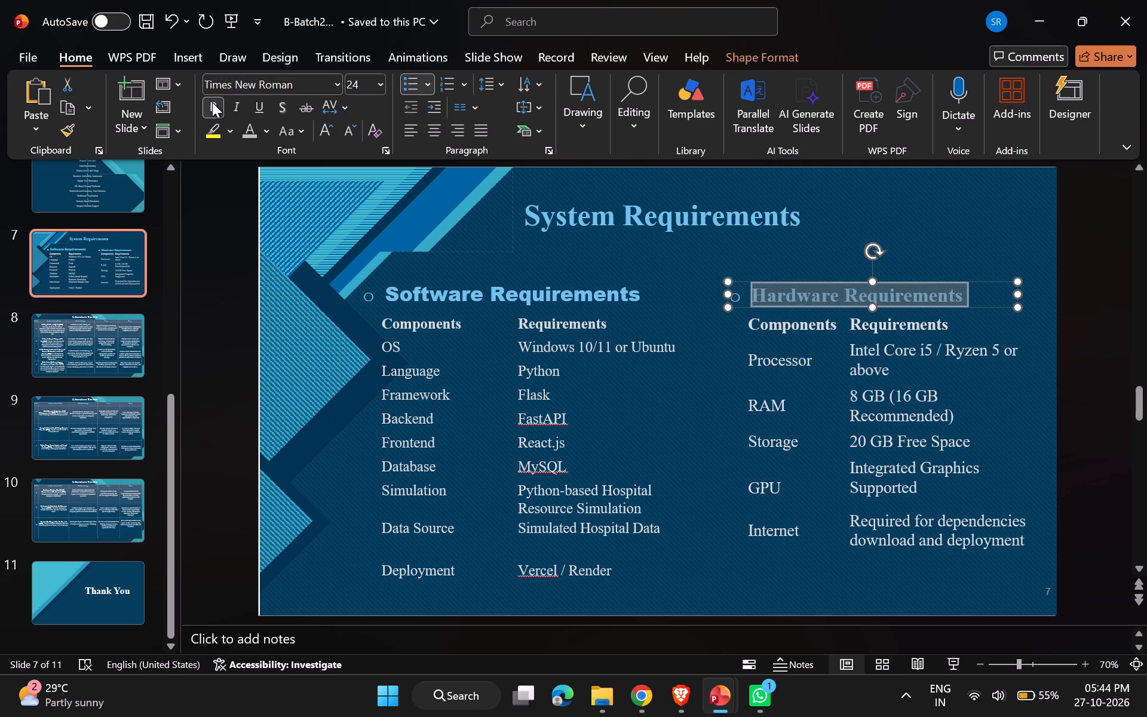
click(212, 102)
click(212, 102)
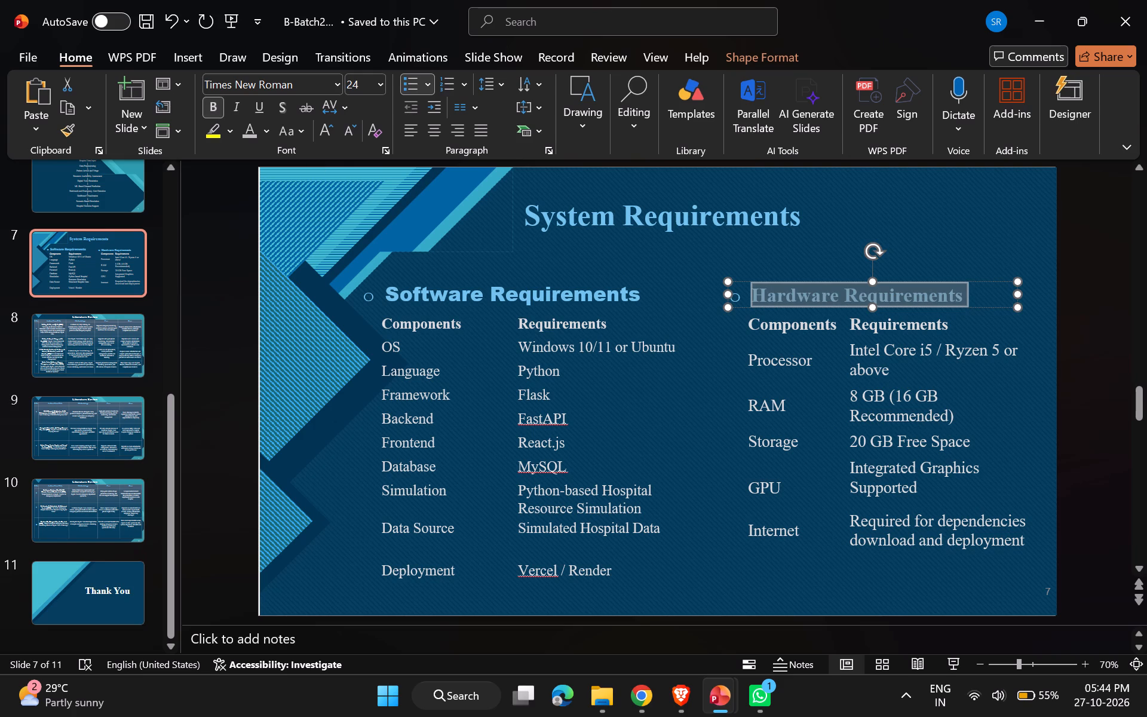
Format the Software Requirements heading on slide 7 in bold Times New Roman.
click(474, 287)
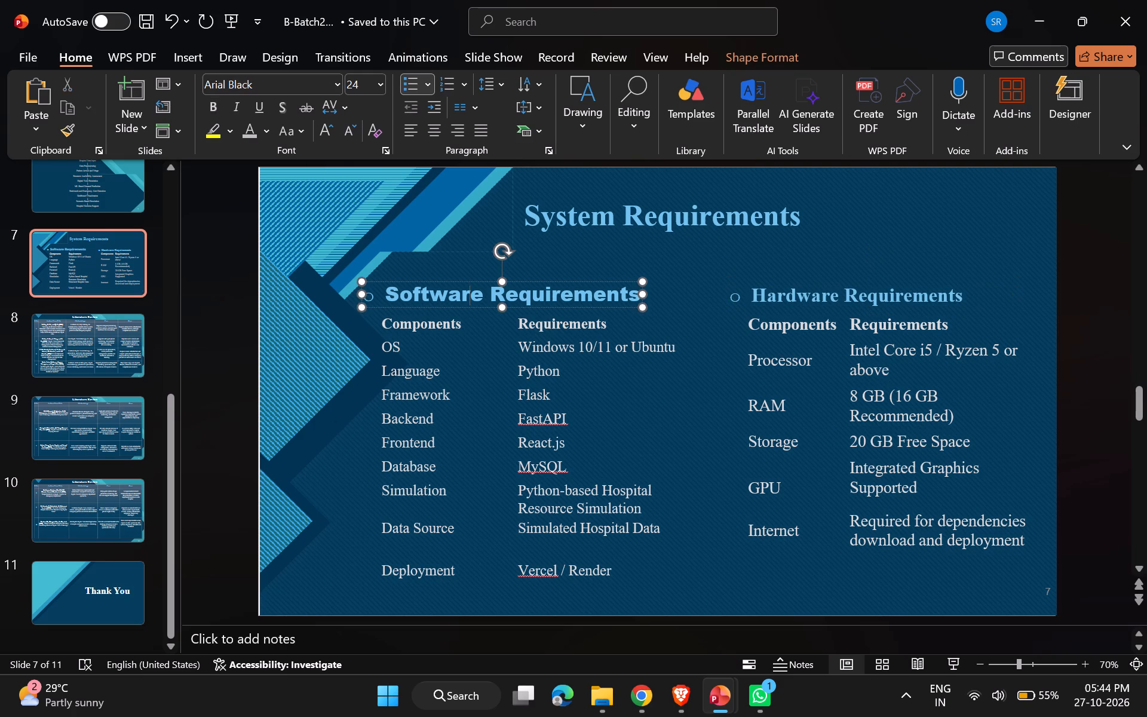
key(ctrl+a)
click(286, 82)
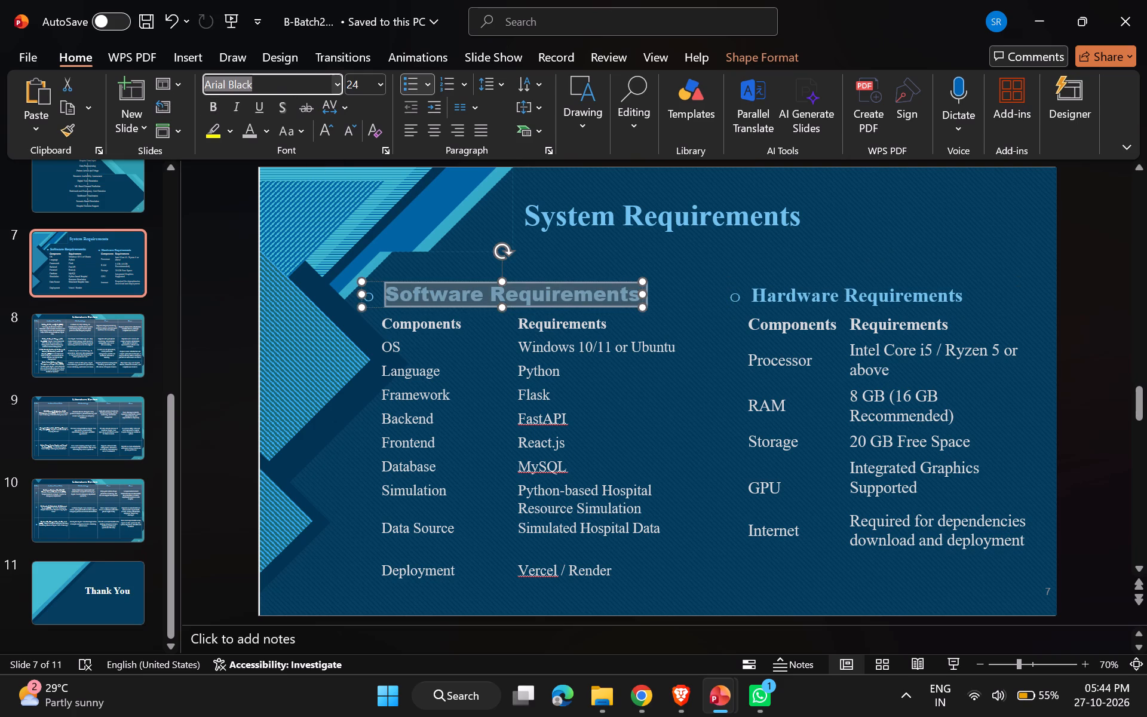
text(ti)
key(Return)
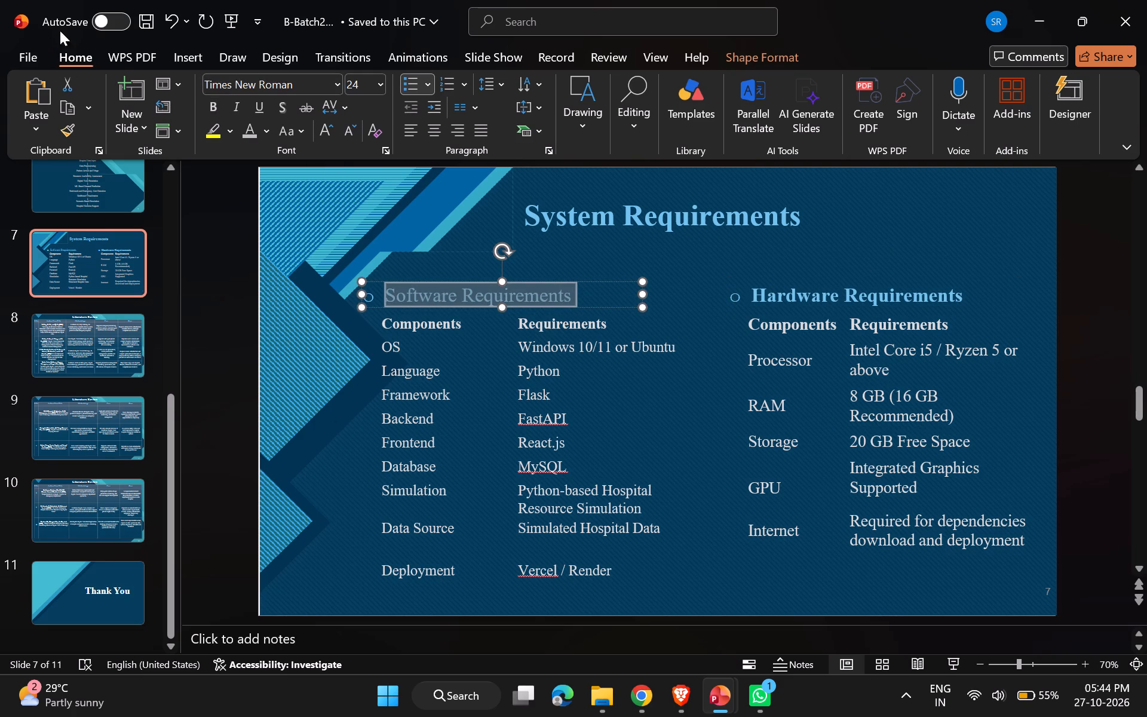
click(210, 102)
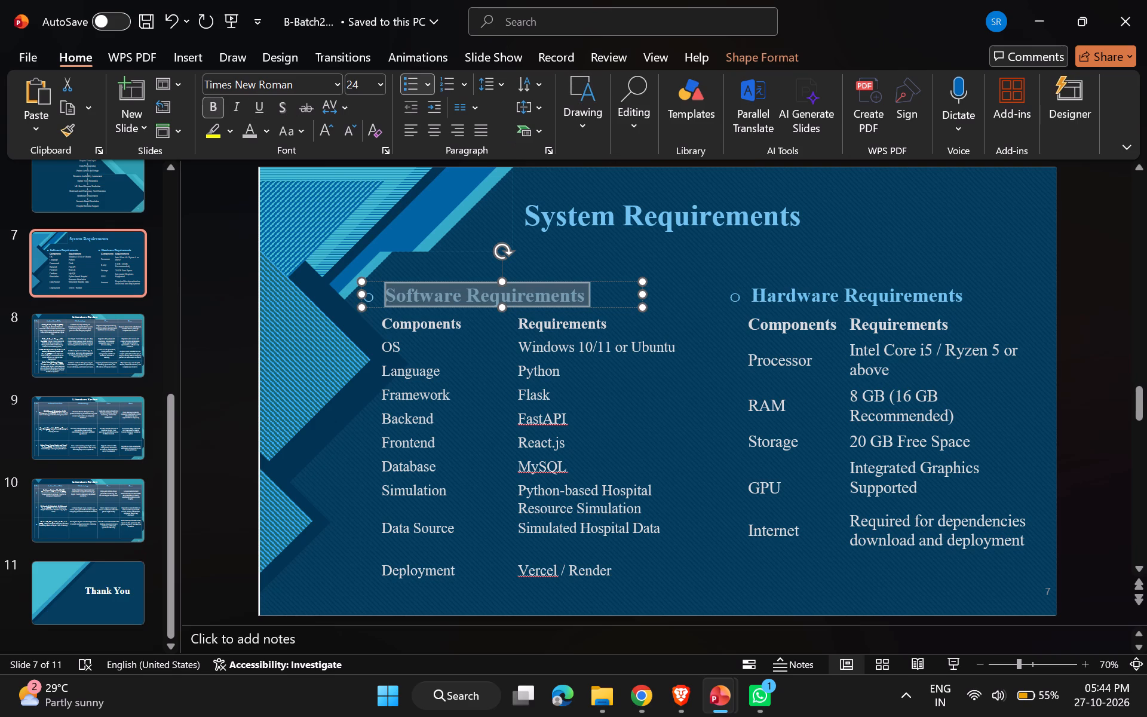
Set the System Requirements title on slide 7 to font size 40.
click(601, 212)
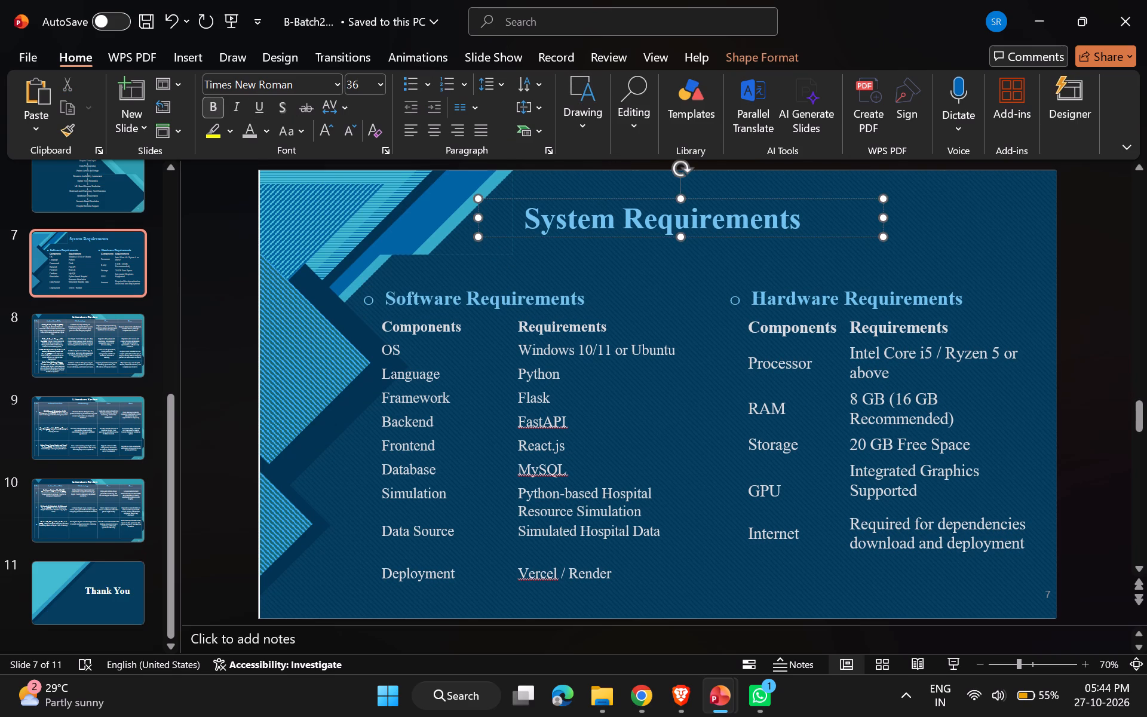
key(ctrl+a)
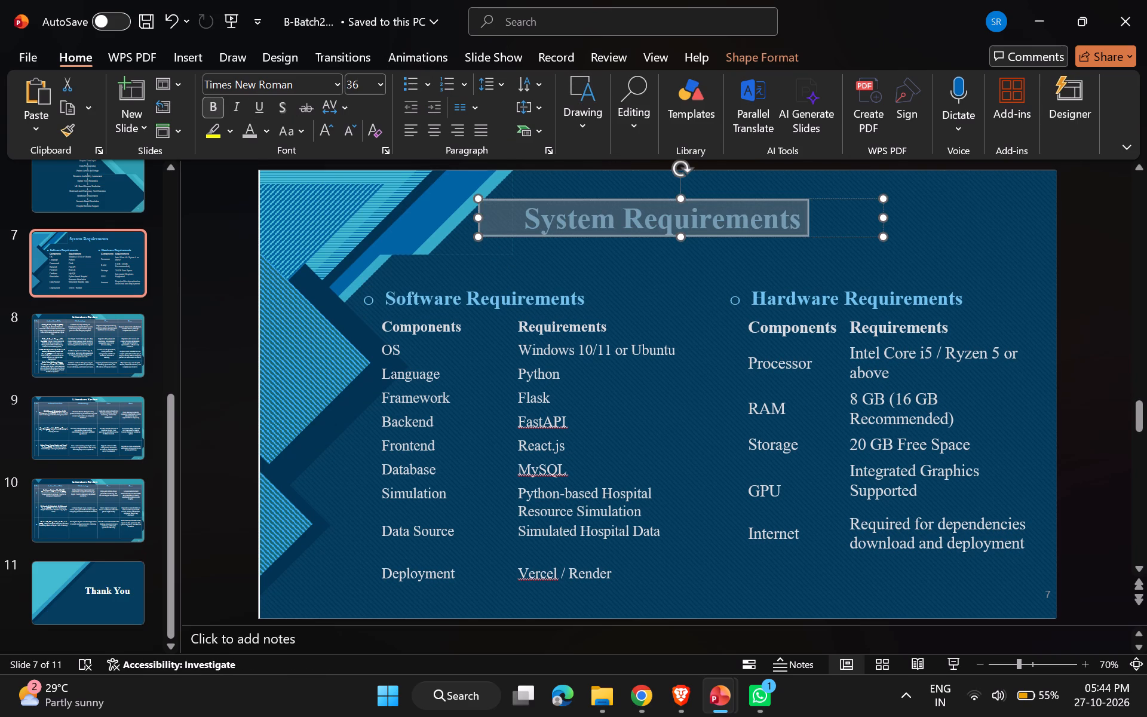
click(356, 87)
text(40)
key(Return)
click(97, 341)
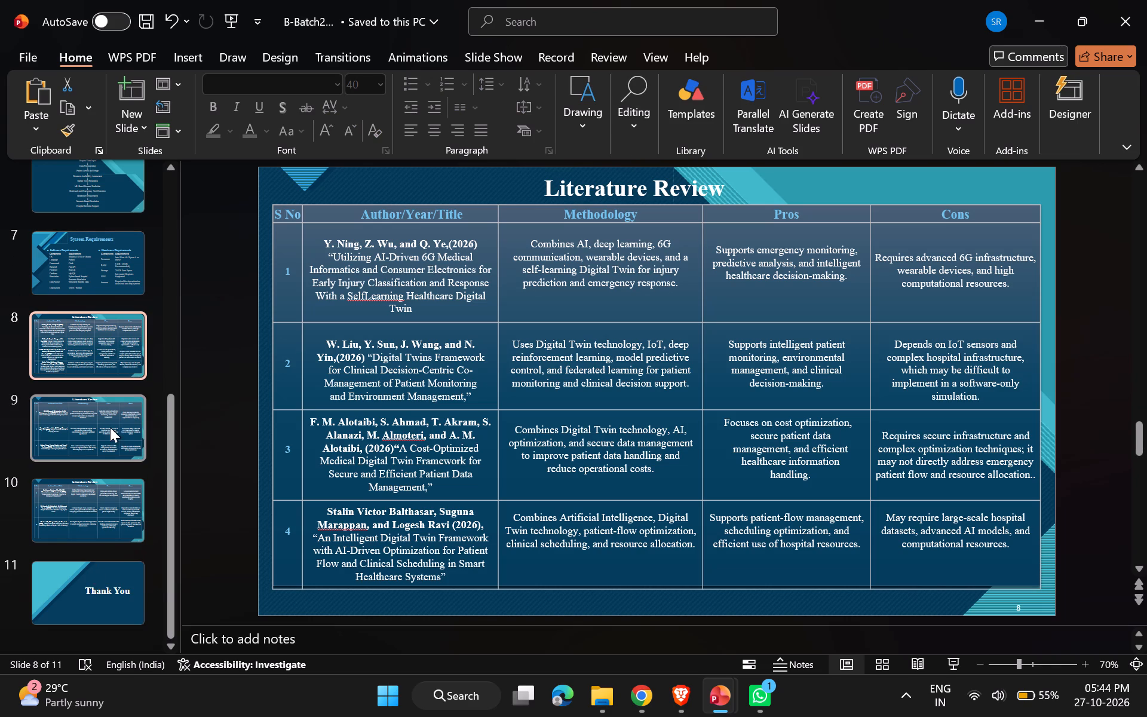
Set the Workflow title on slide 6 to font size 40.
scroll(110, 427, up, 1)
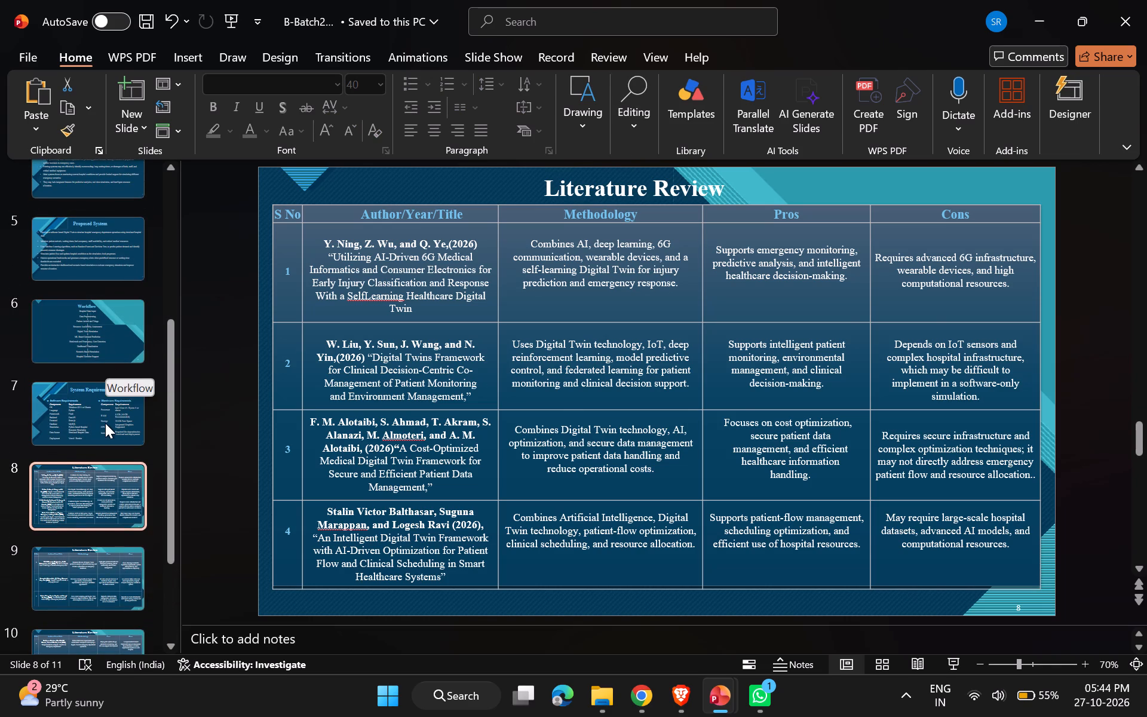
click(105, 424)
click(100, 330)
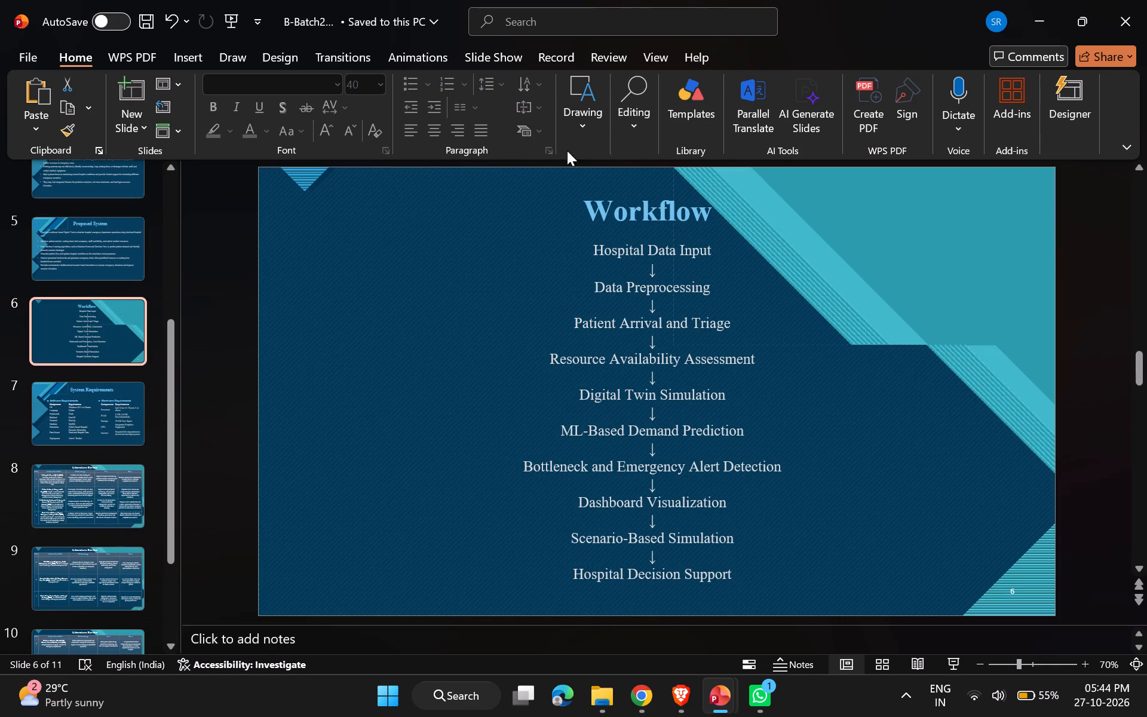
click(655, 202)
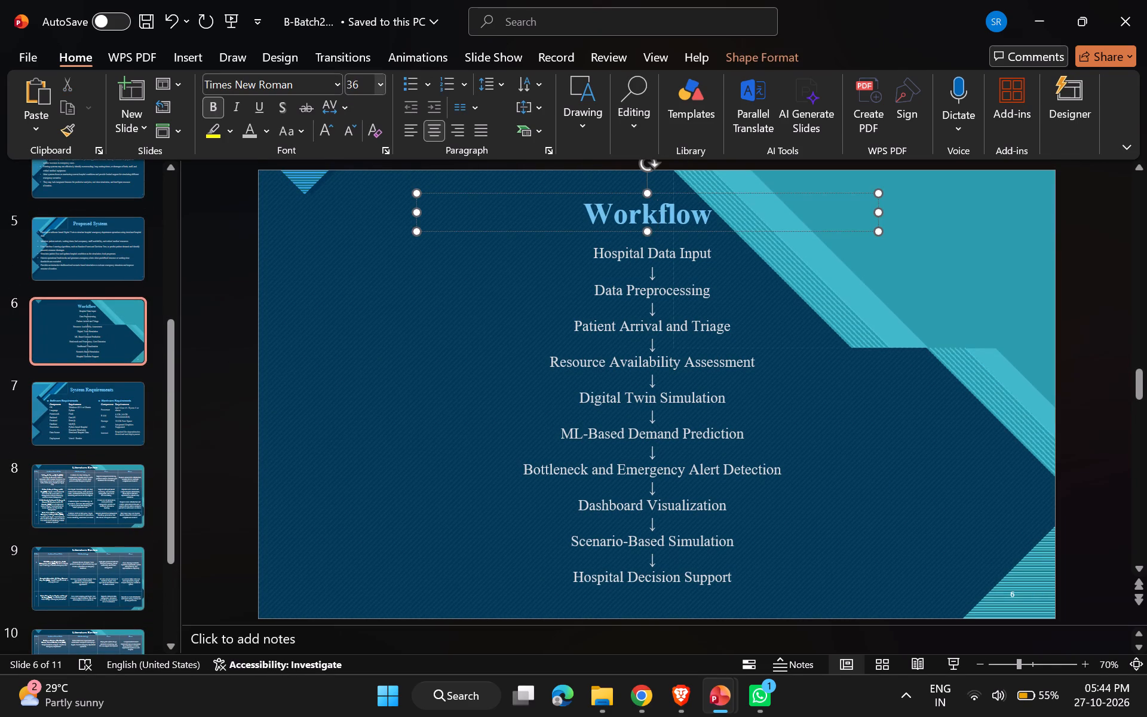
click(370, 84)
key(BackSpace)
text(40)
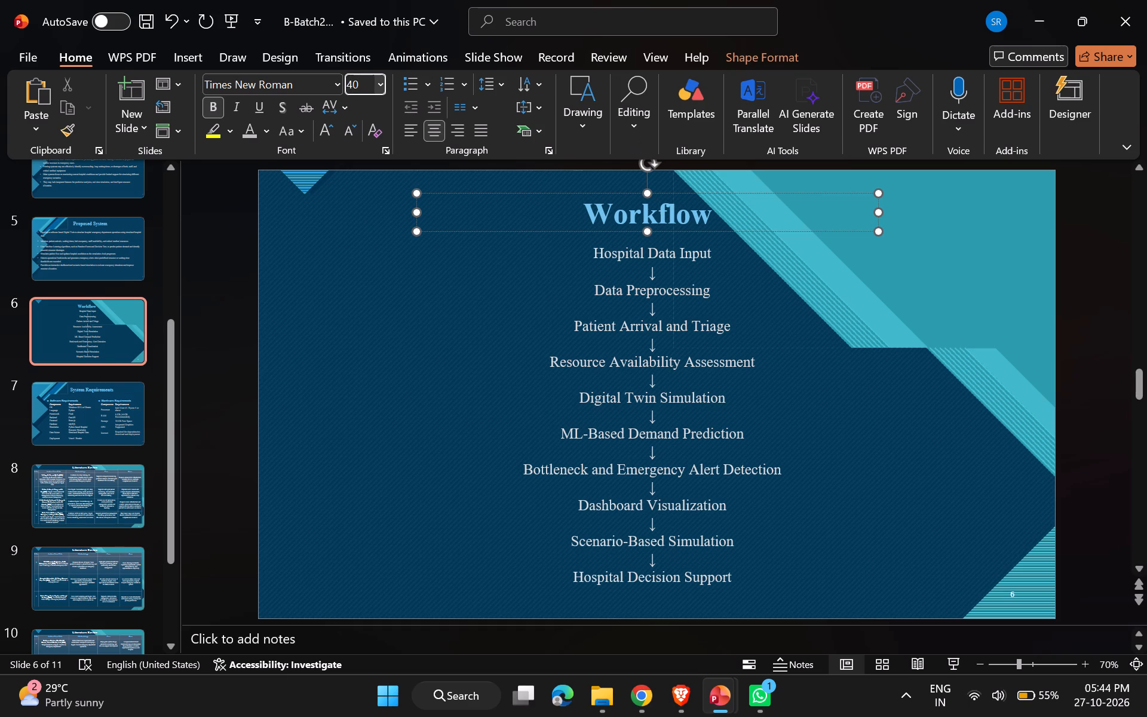
click(667, 207)
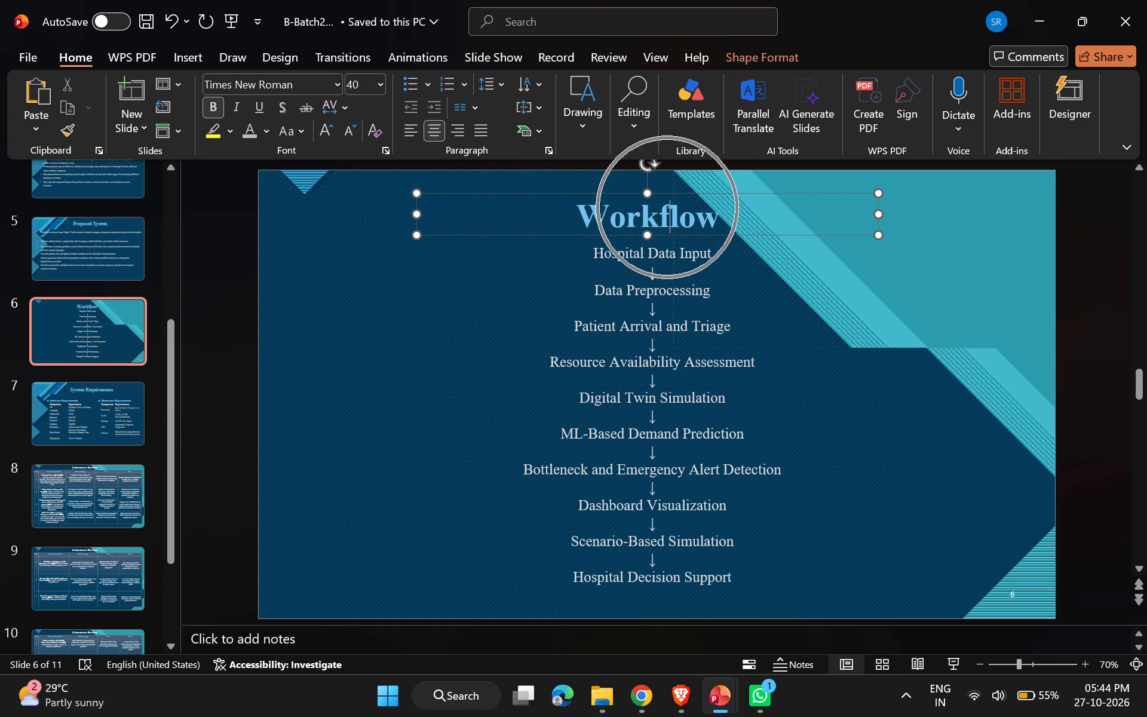
Check the font and size of the slide titles from Proposed System on slide 5 back to Abstract, and view the opening slide.
click(105, 256)
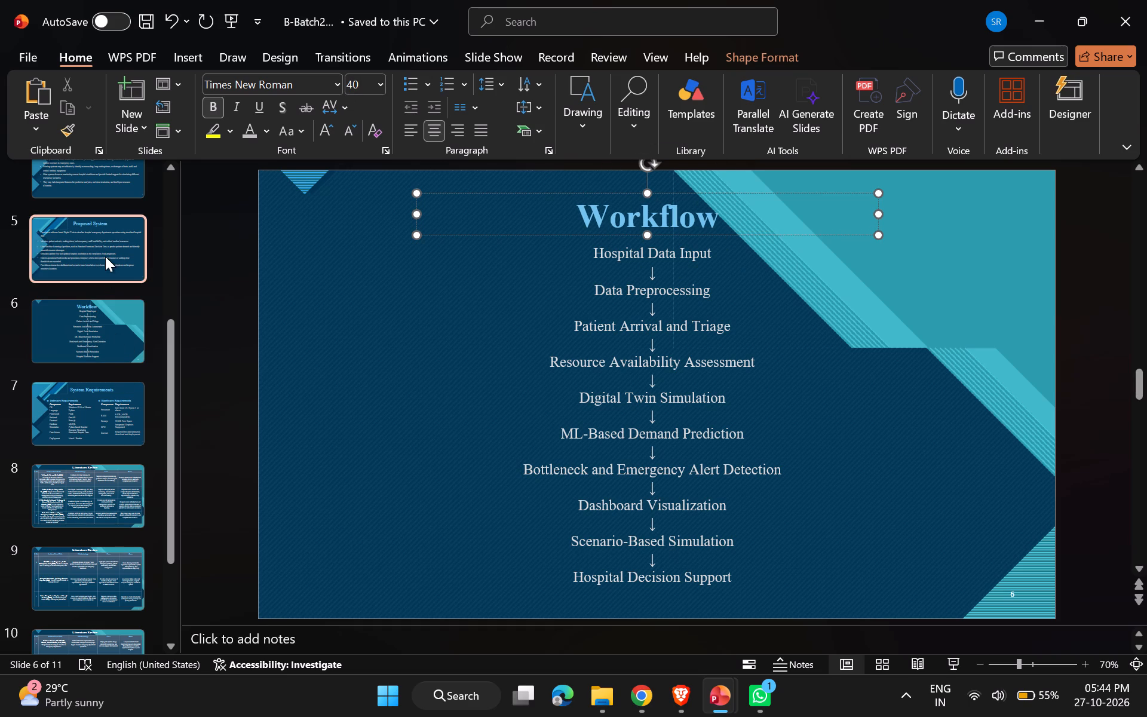
click(628, 210)
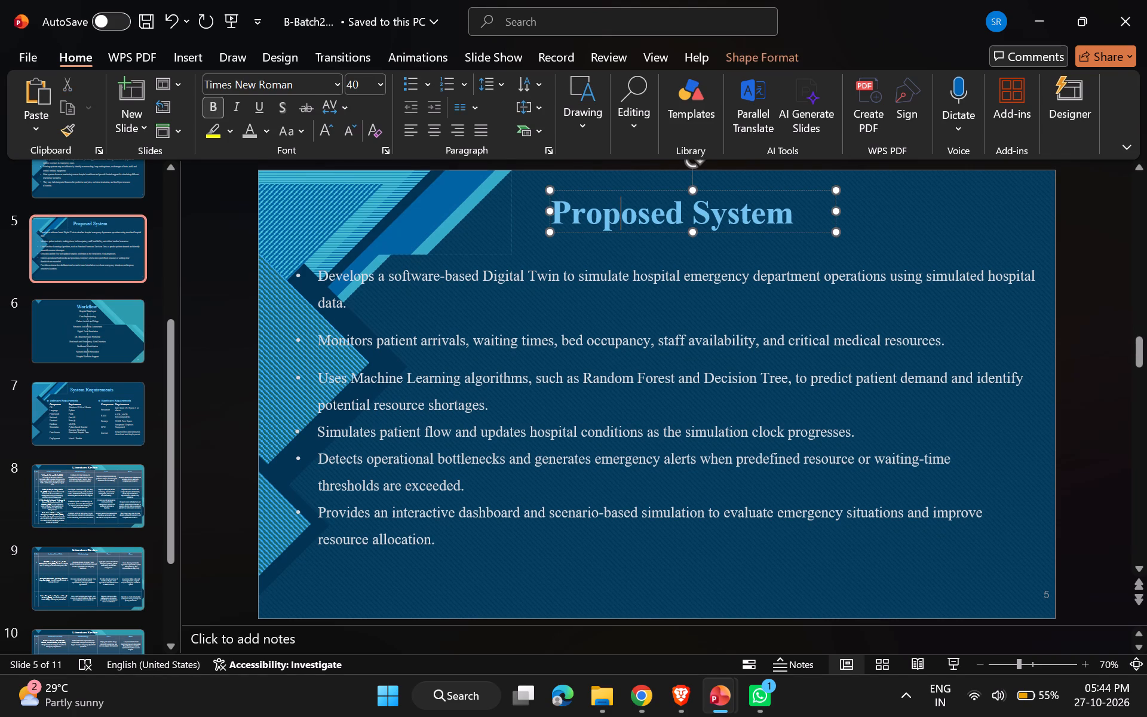
key(ctrl+a)
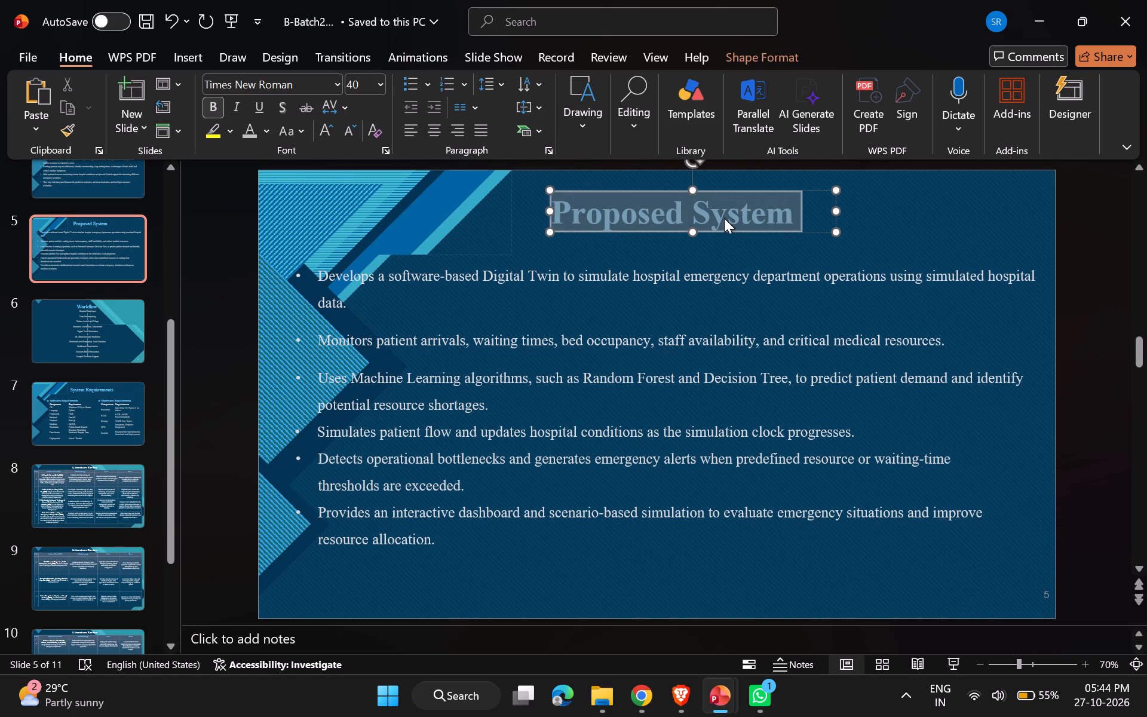
scroll(112, 271, up, 1)
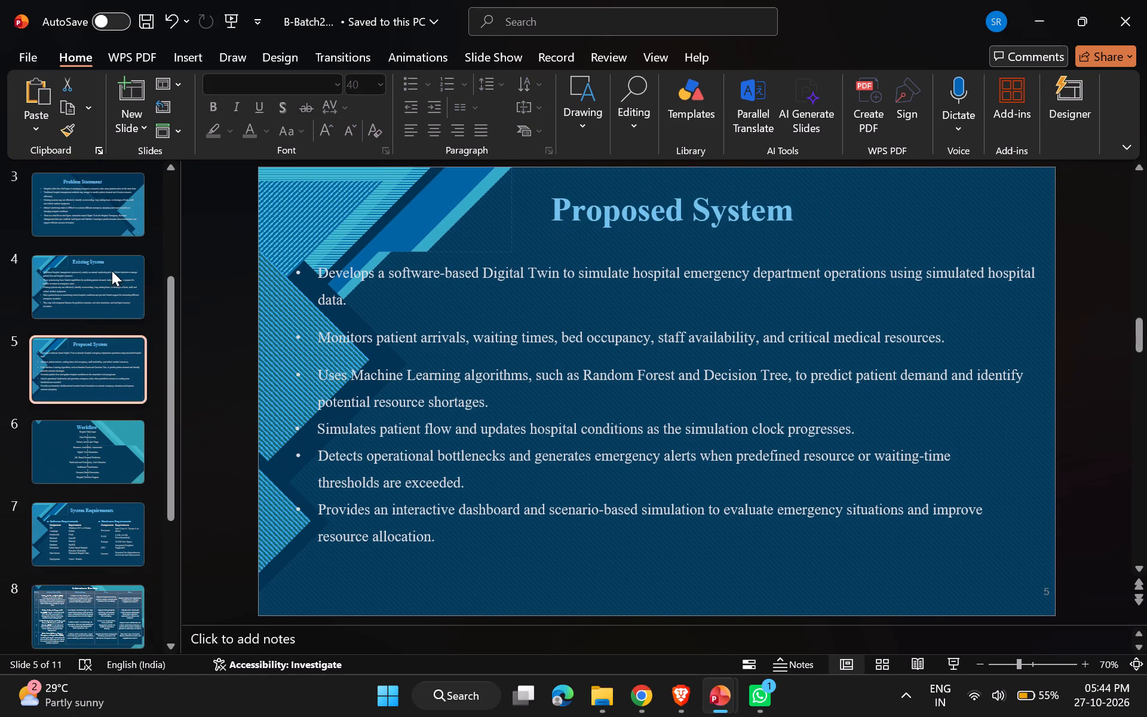
click(101, 340)
click(622, 212)
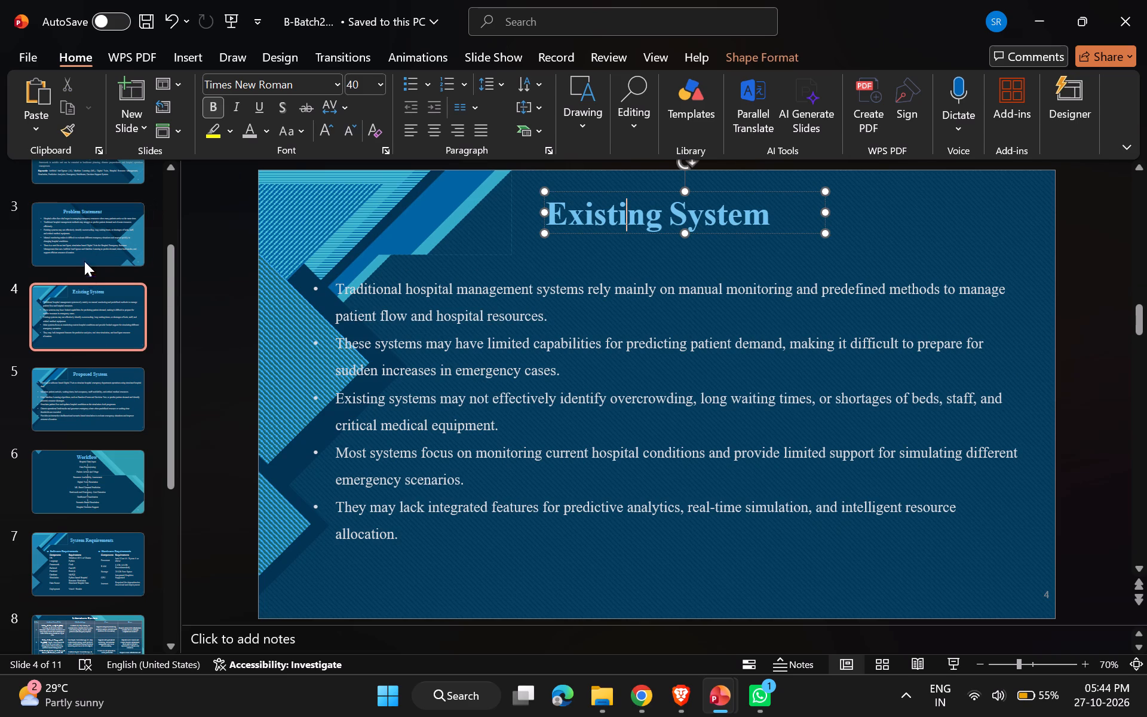
click(85, 243)
click(595, 217)
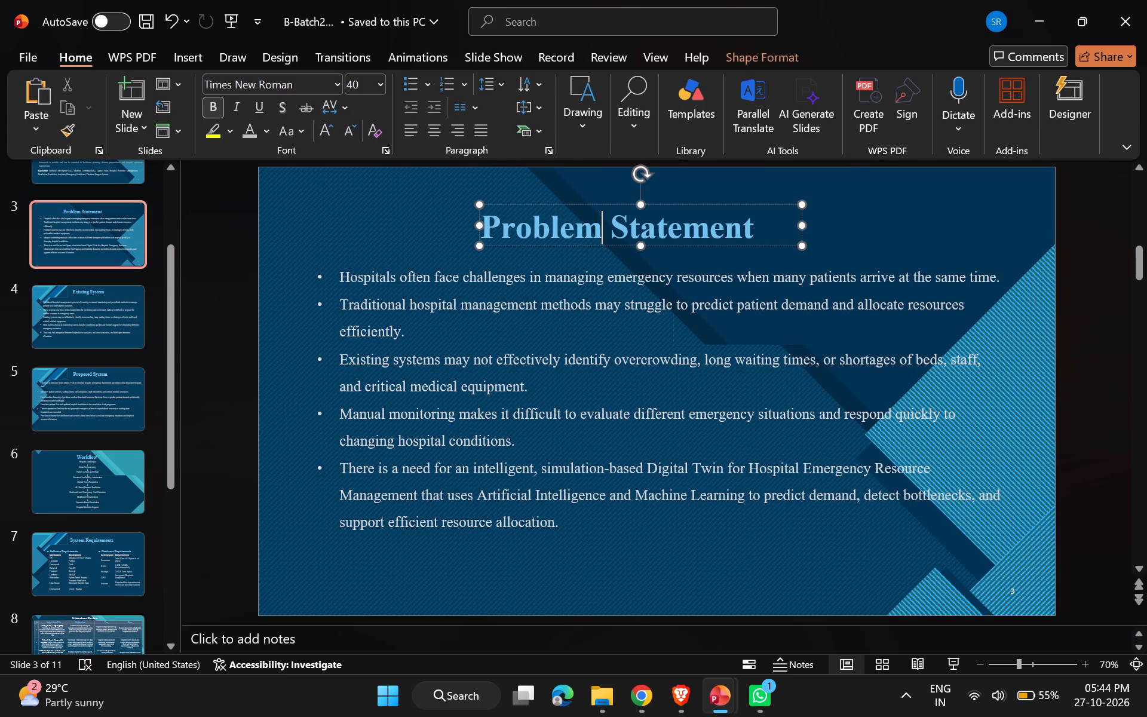
scroll(96, 267, up, 1)
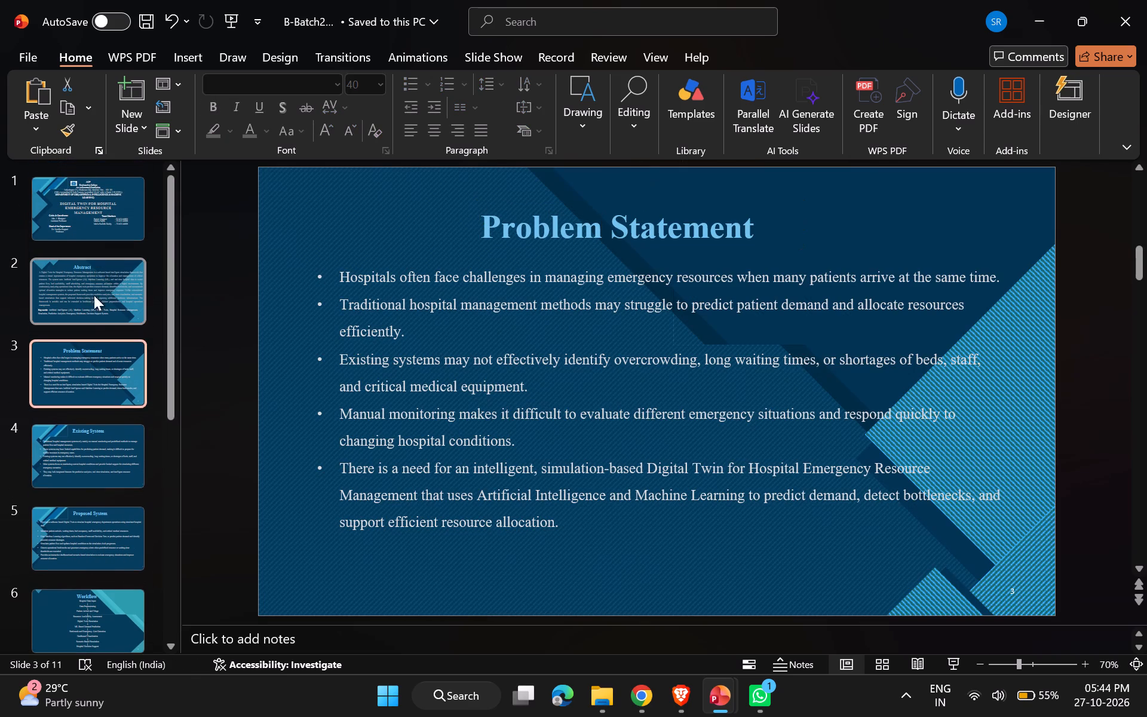
click(93, 305)
click(599, 223)
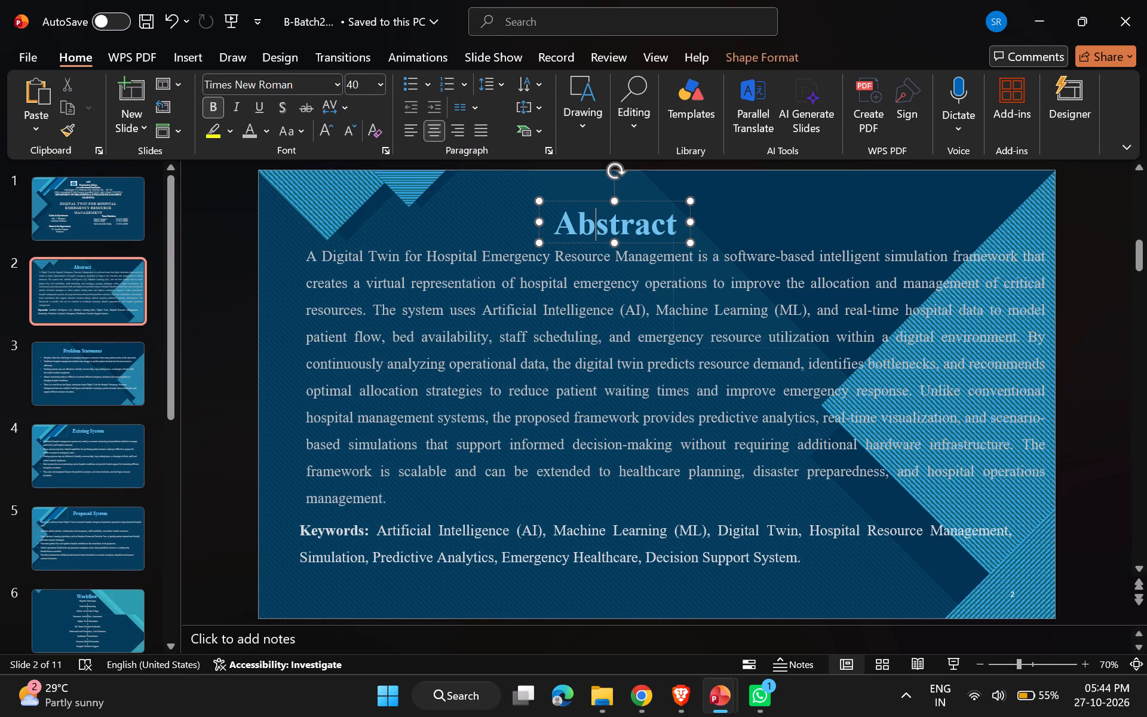
scroll(109, 369, up, 2)
click(97, 204)
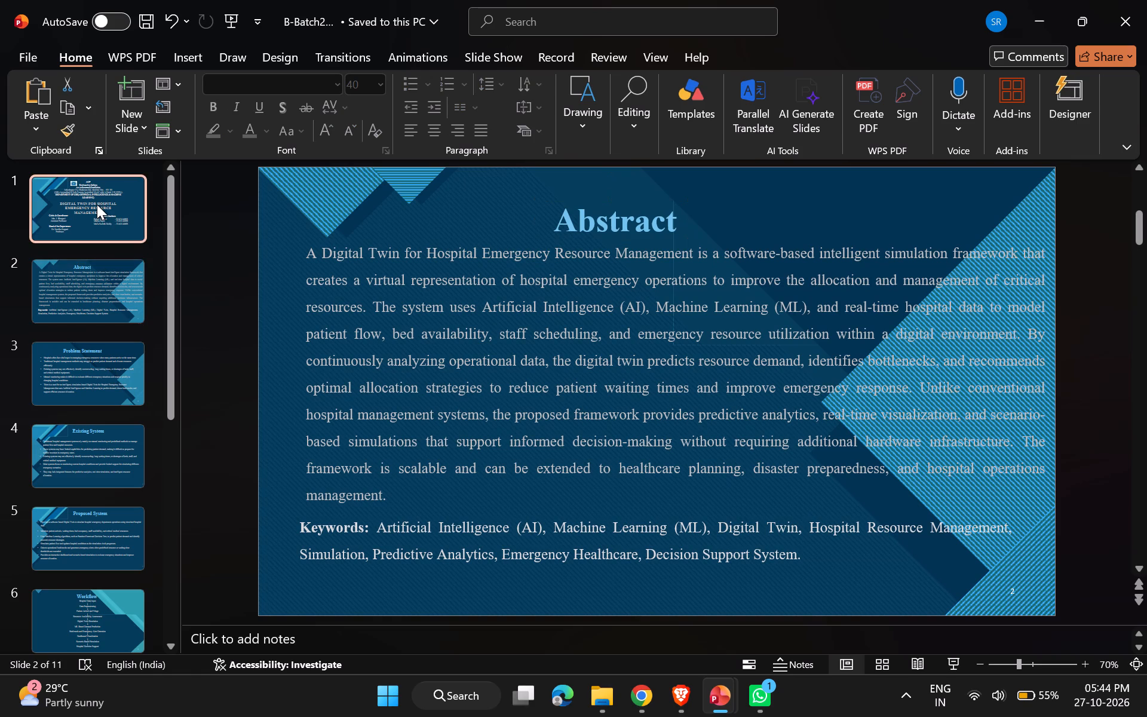
Set the Literature Review title on slide 8 to font size 32.
scroll(76, 642, down, 1)
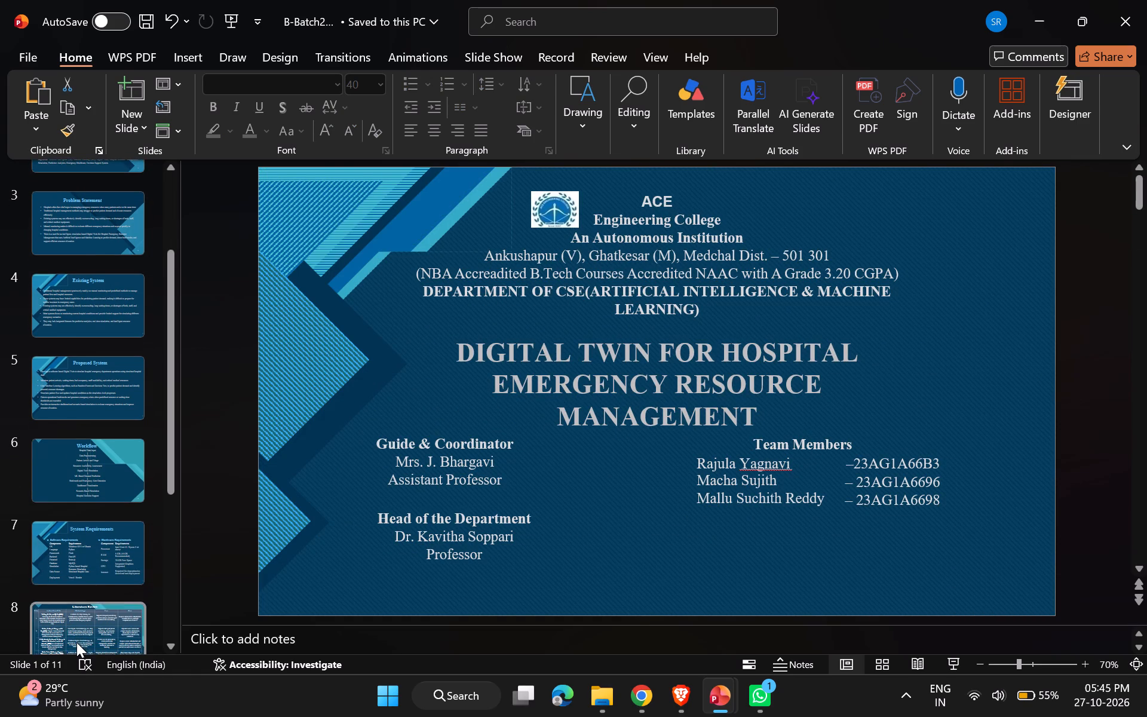
click(104, 630)
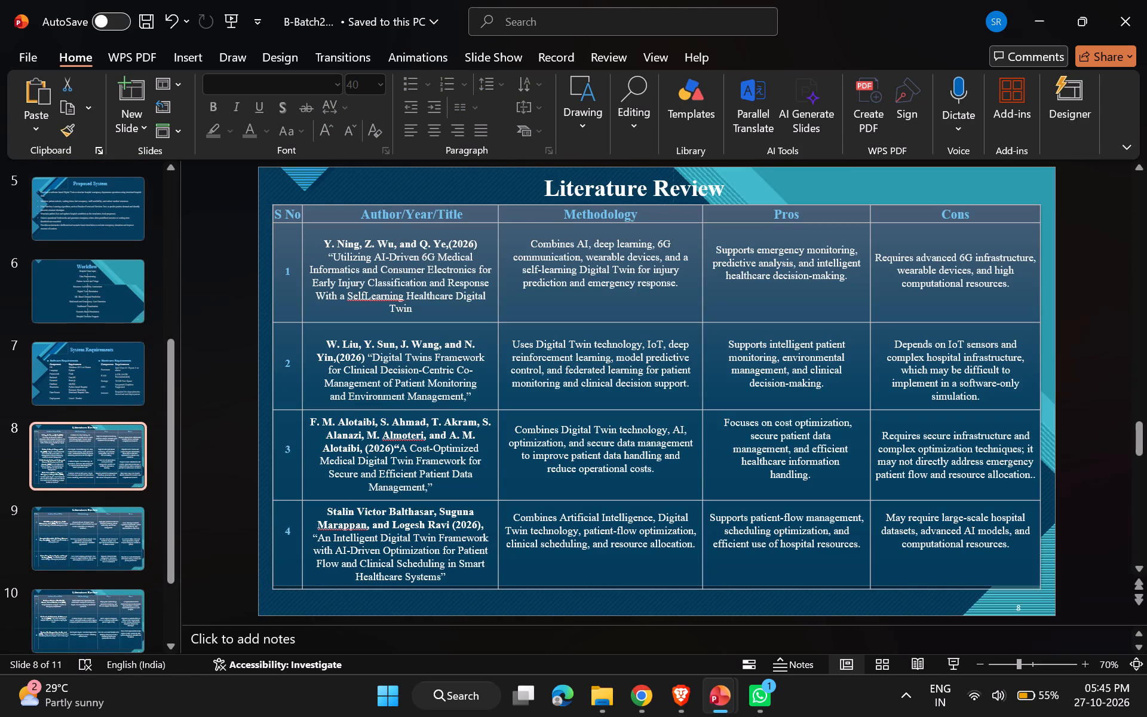
click(617, 195)
click(710, 189)
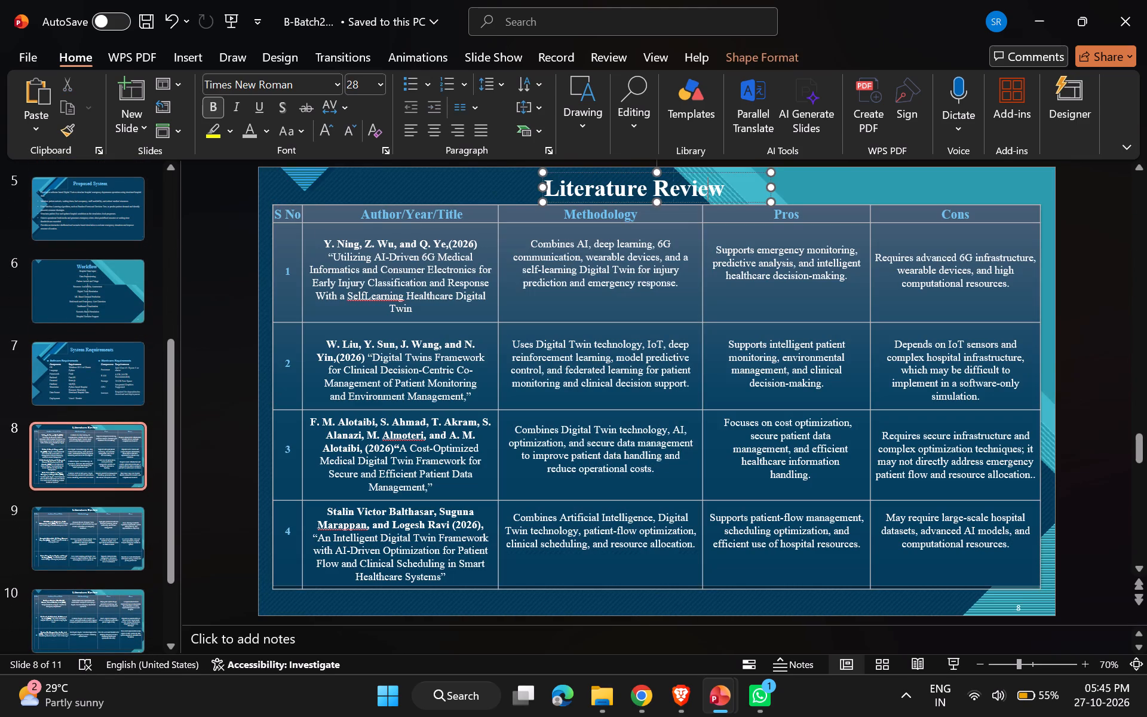
double_click(751, 194)
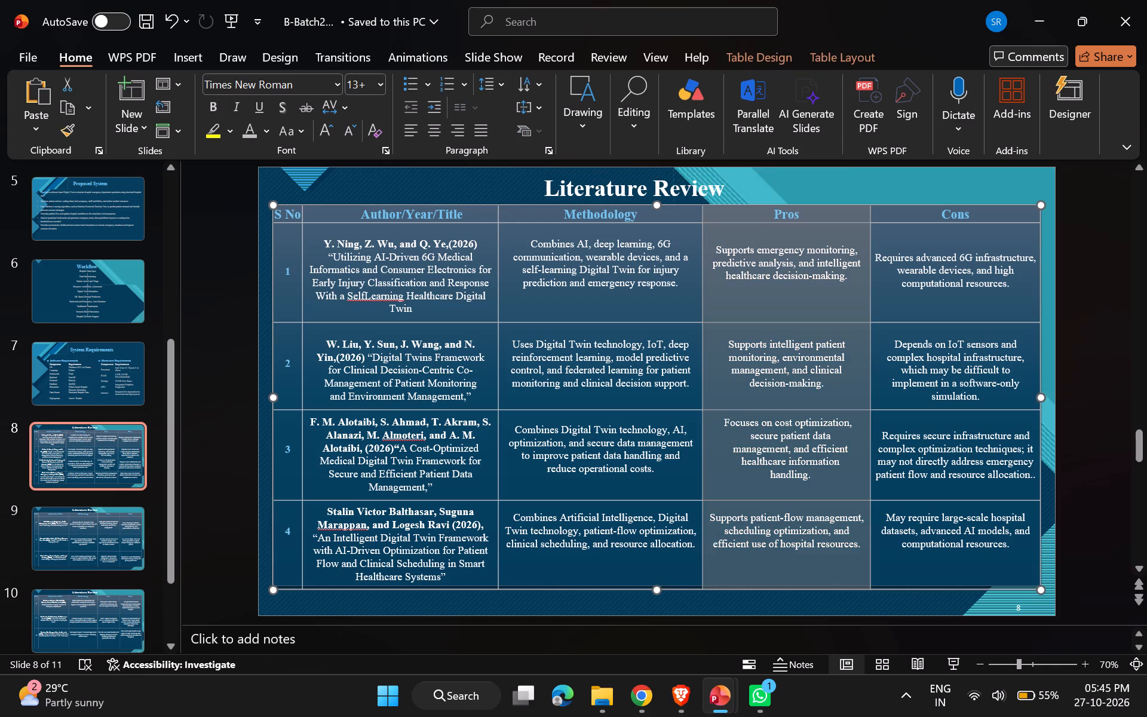
click(676, 180)
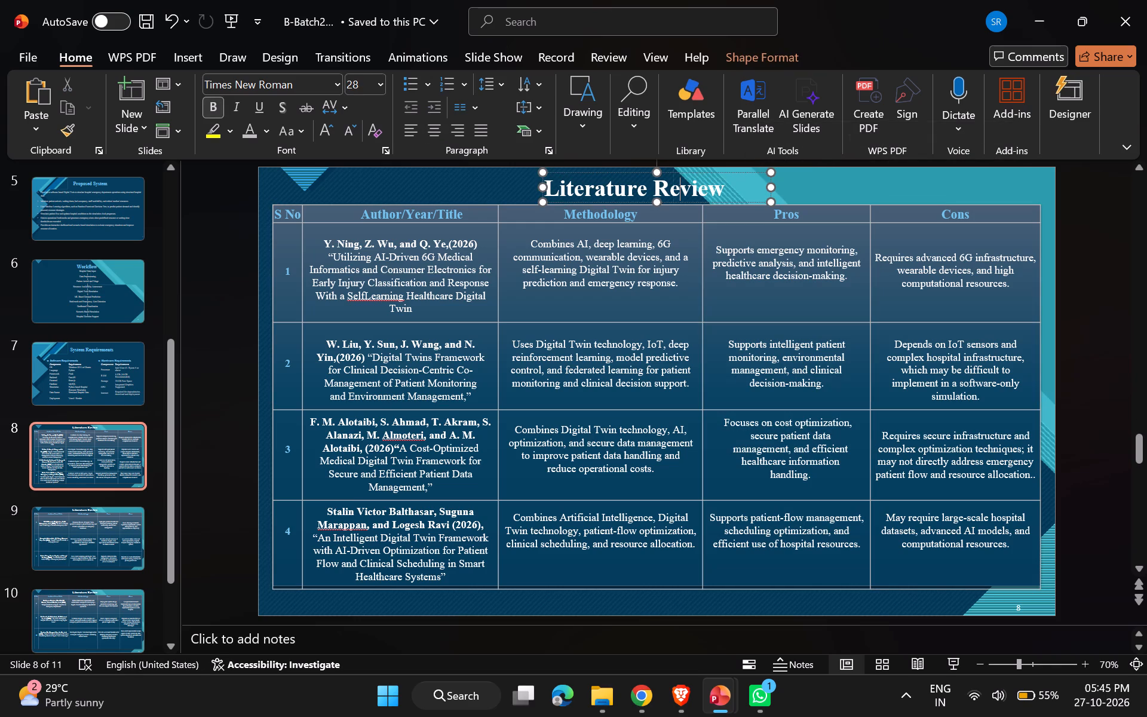
key(ctrl+a)
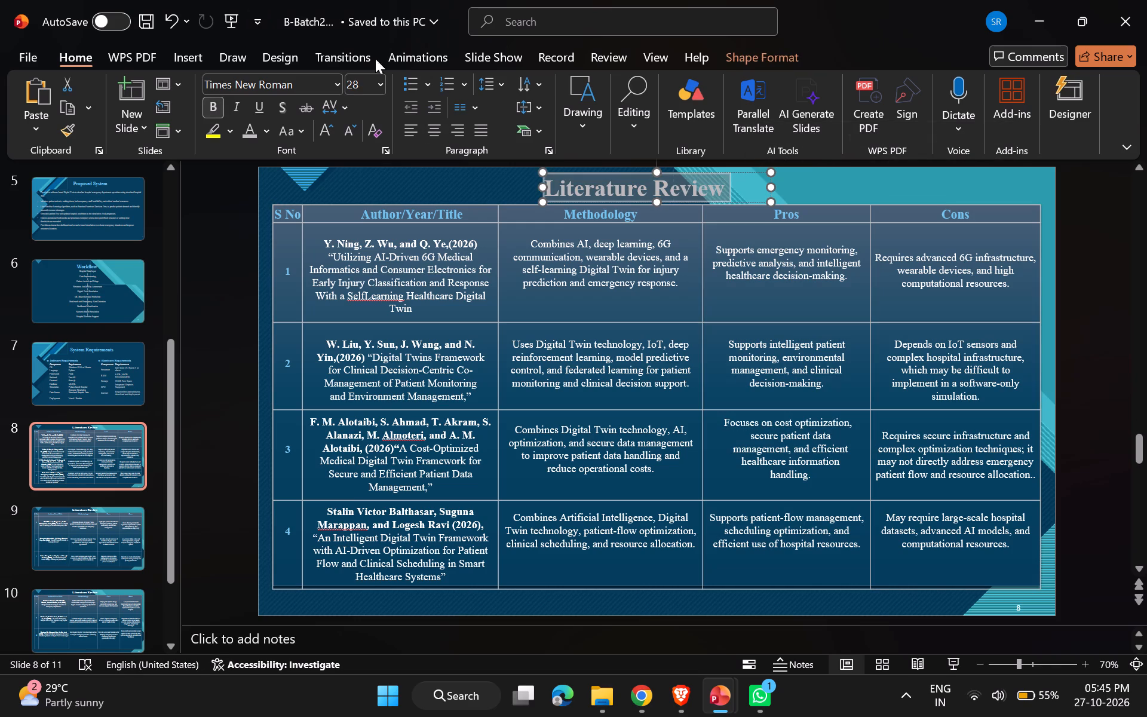
click(380, 83)
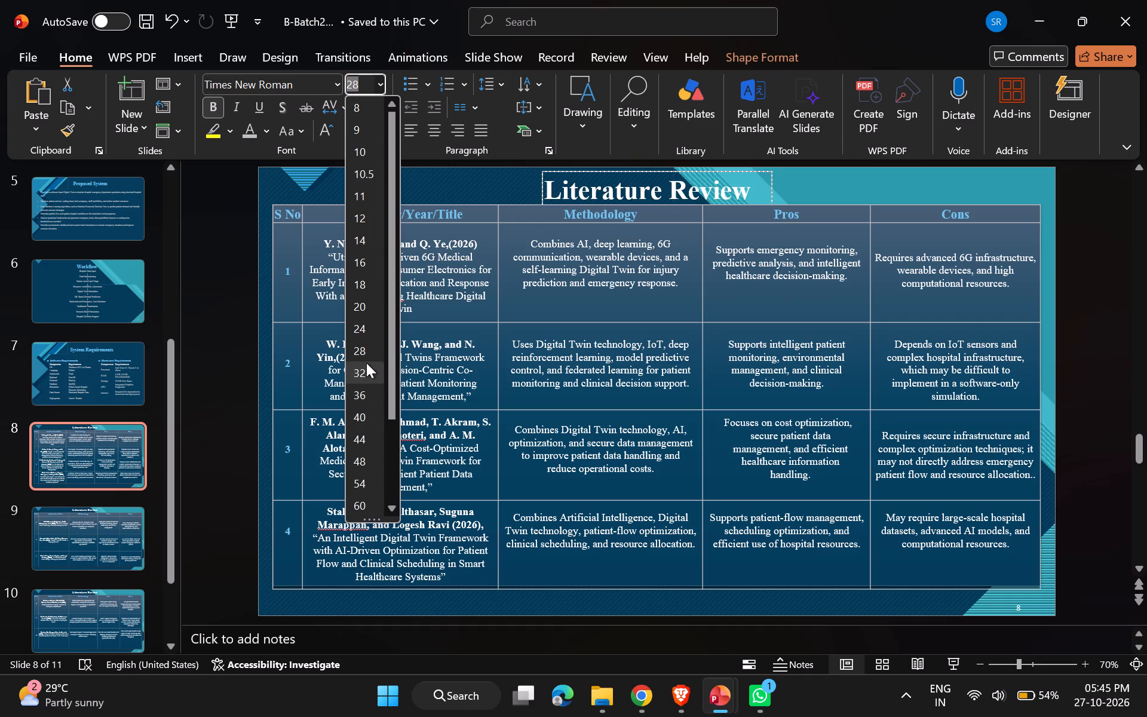
click(366, 363)
click(514, 403)
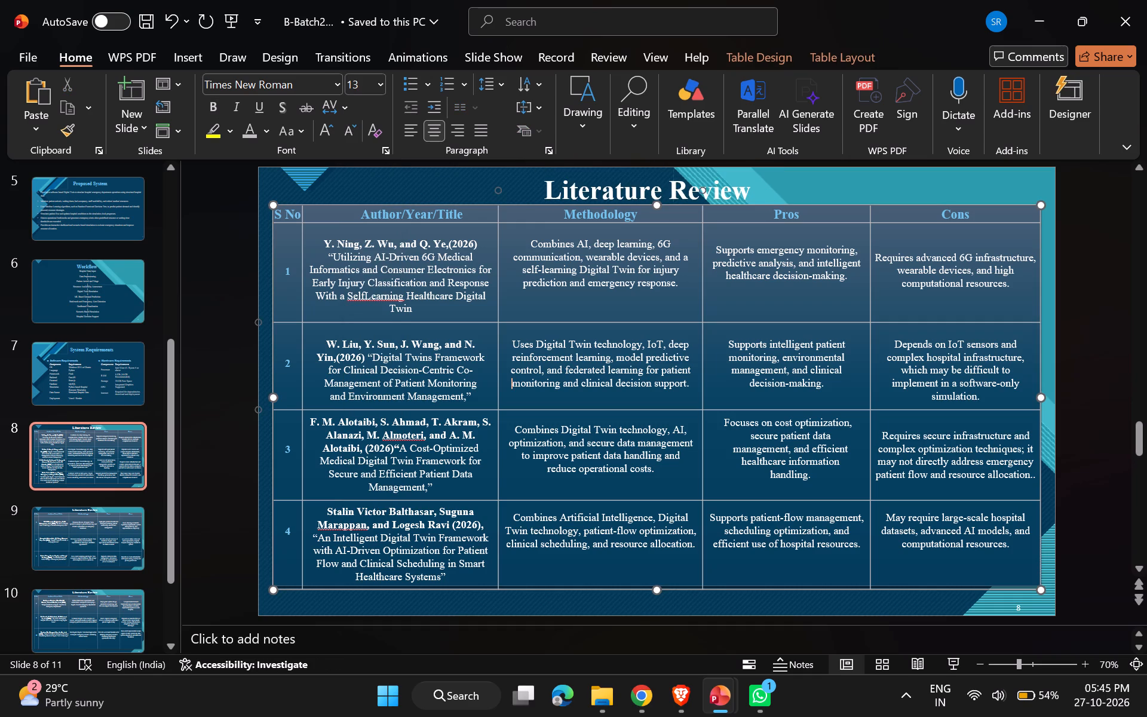
Set the Literature Review title on slide 9 to font size 32.
click(55, 575)
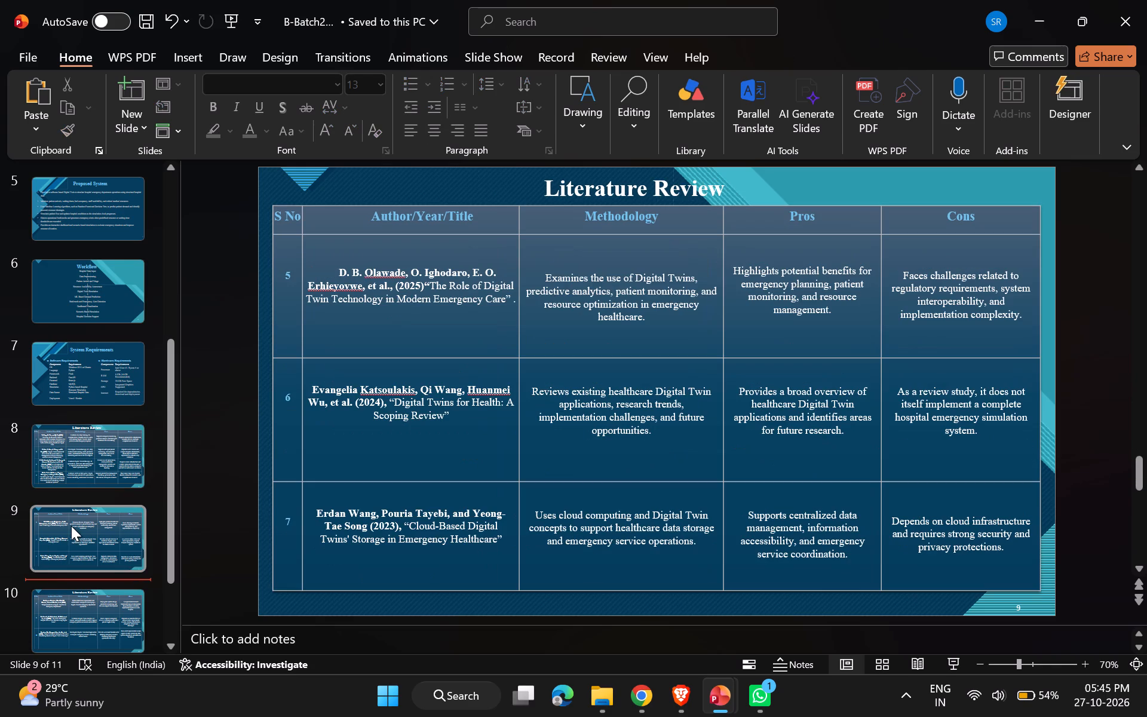
click(71, 526)
click(606, 186)
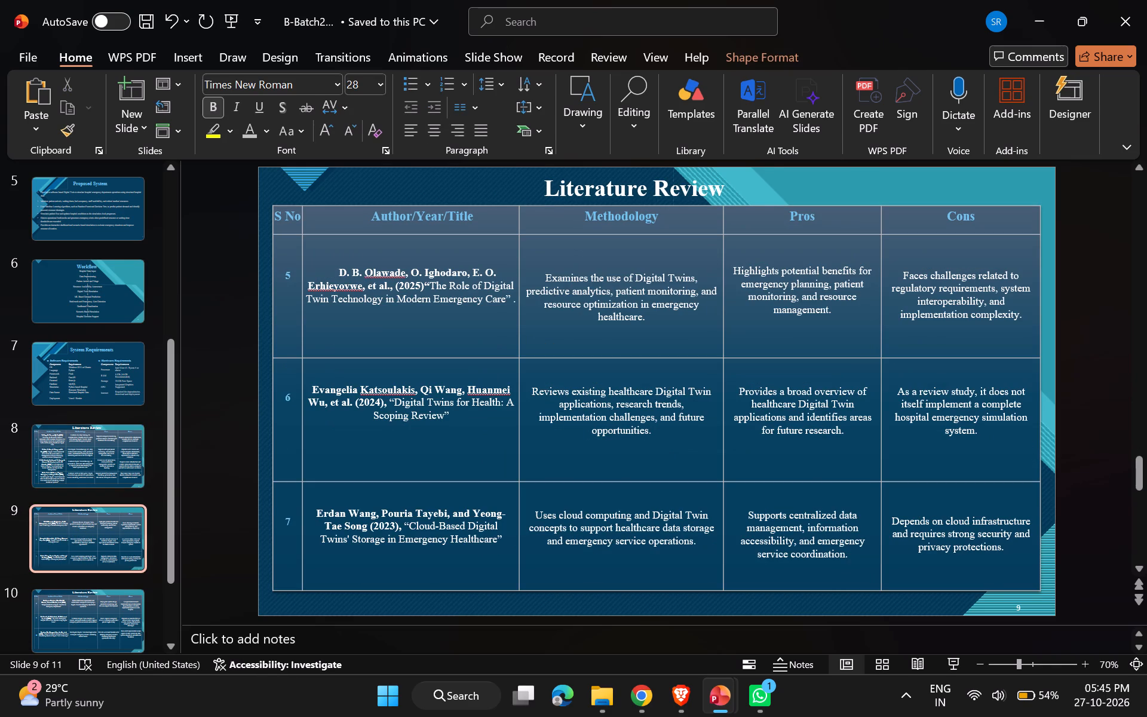
key(ctrl+a)
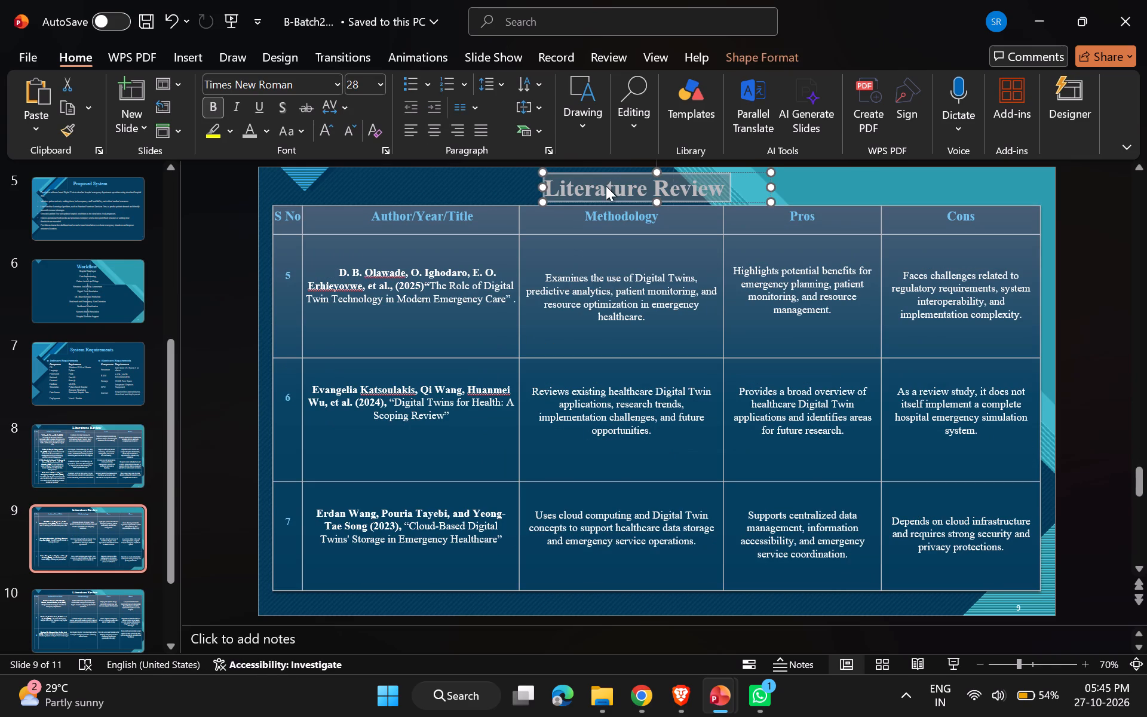
click(382, 75)
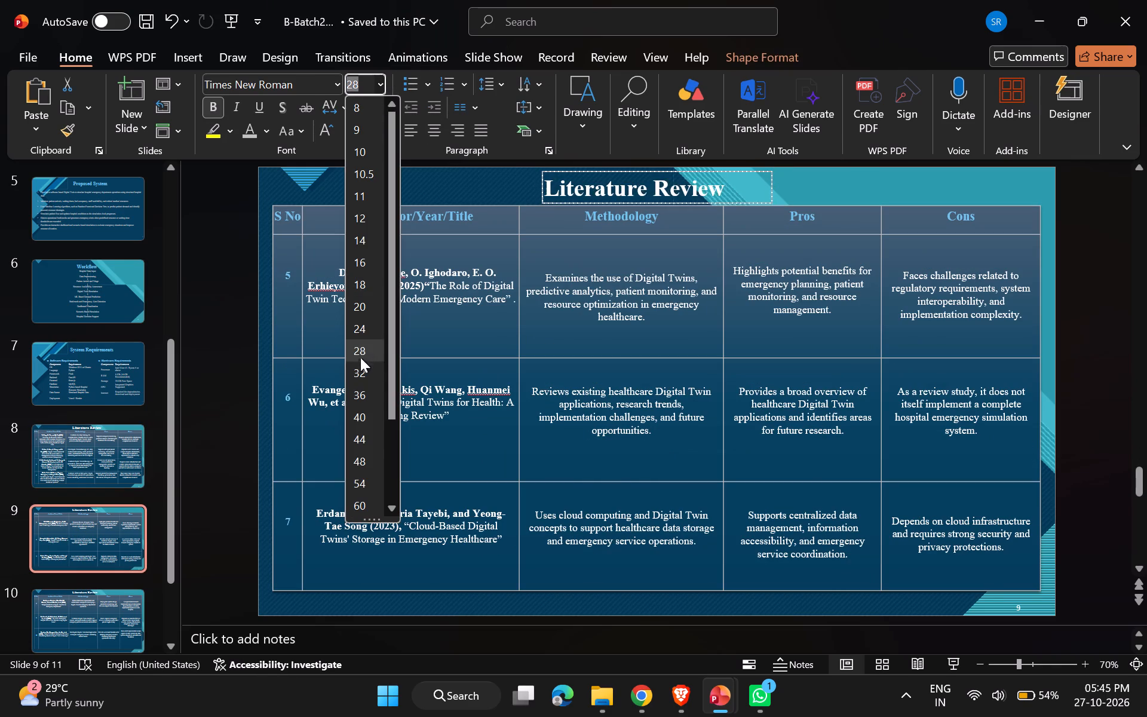
click(361, 375)
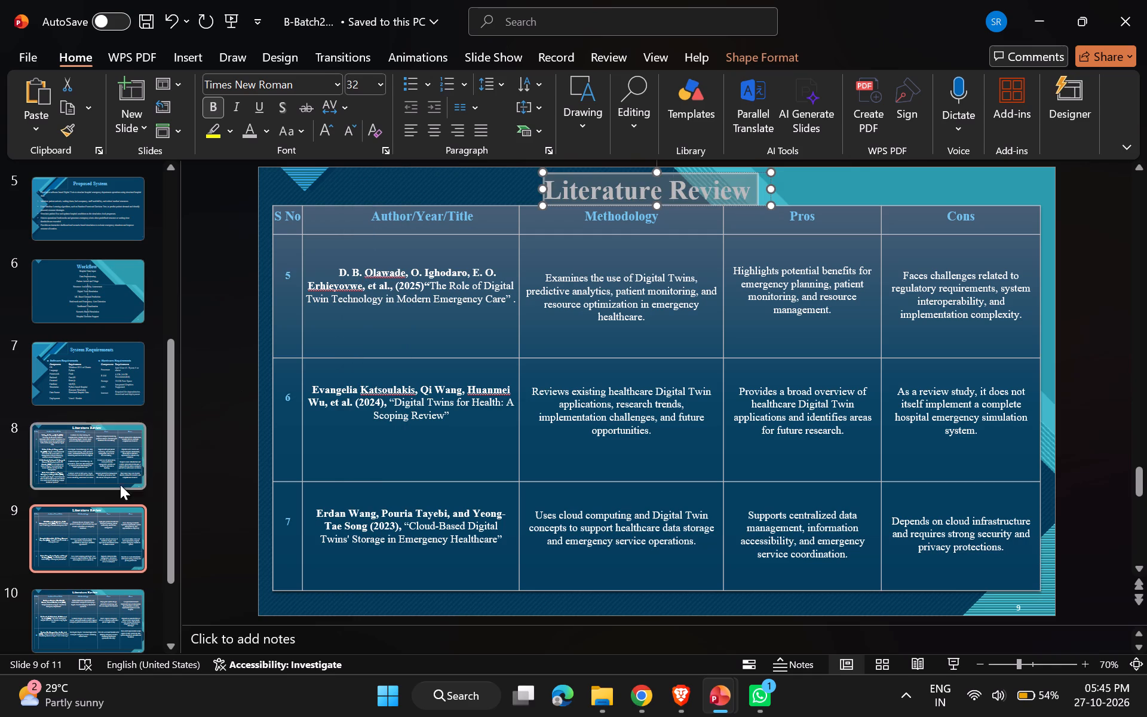
Set the word Literature in the slide 10 title to font size 32.
click(93, 596)
click(611, 183)
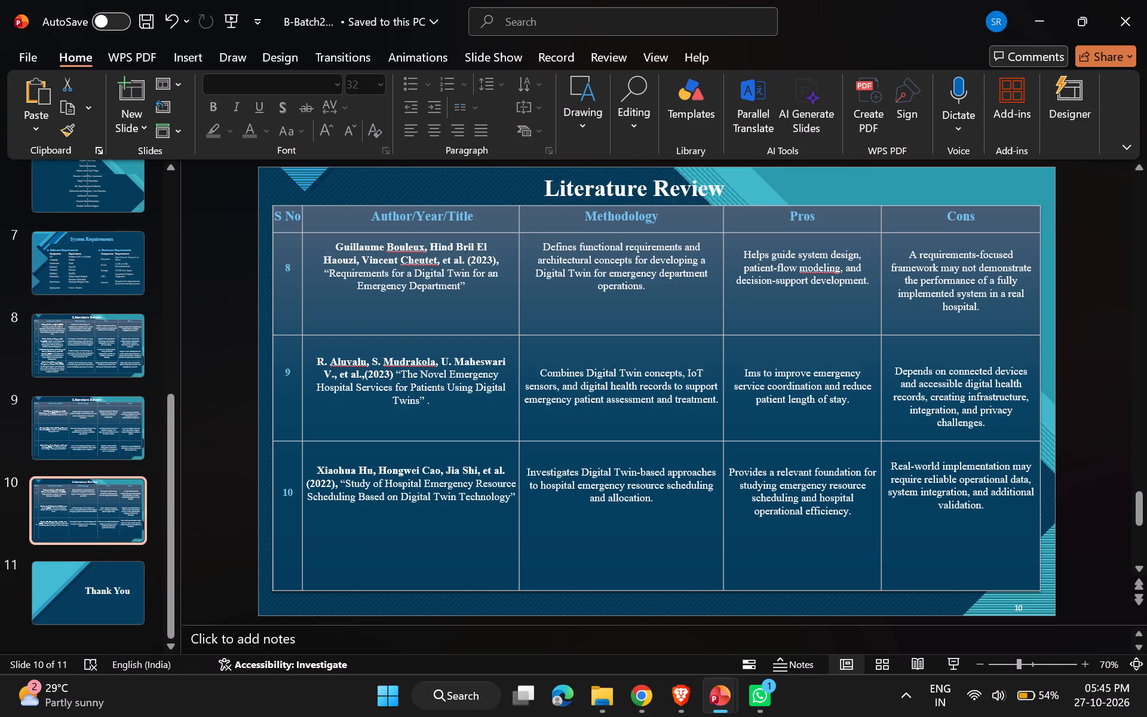
click(360, 81)
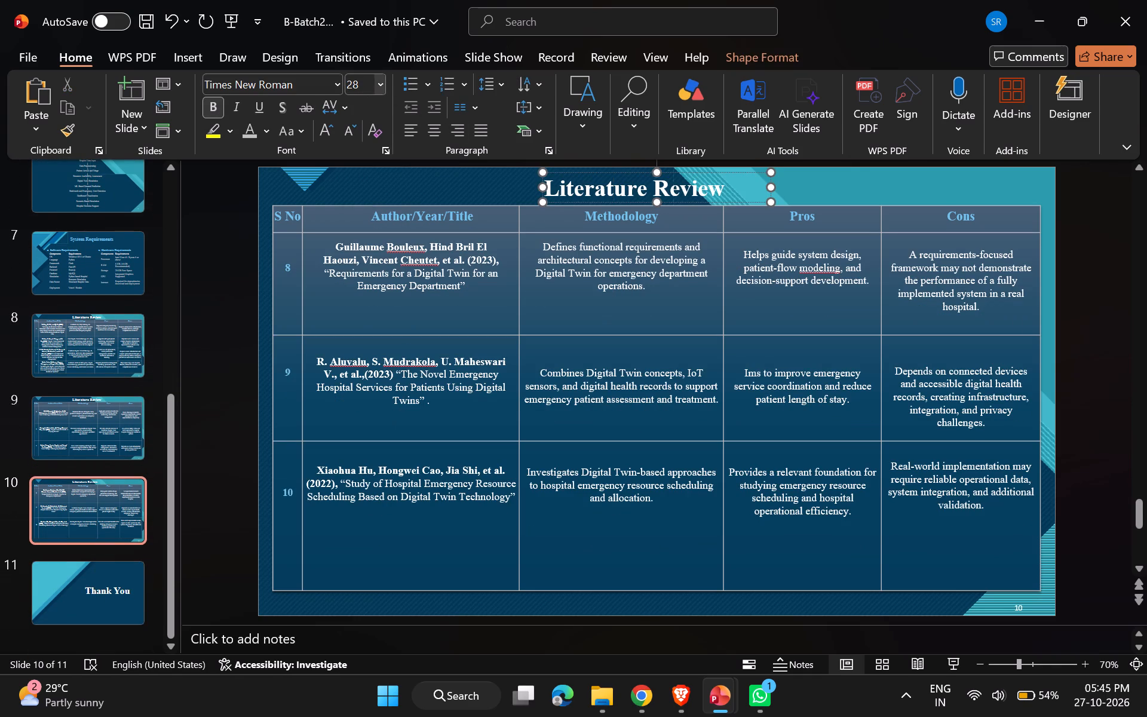
text(32)
key(Return)
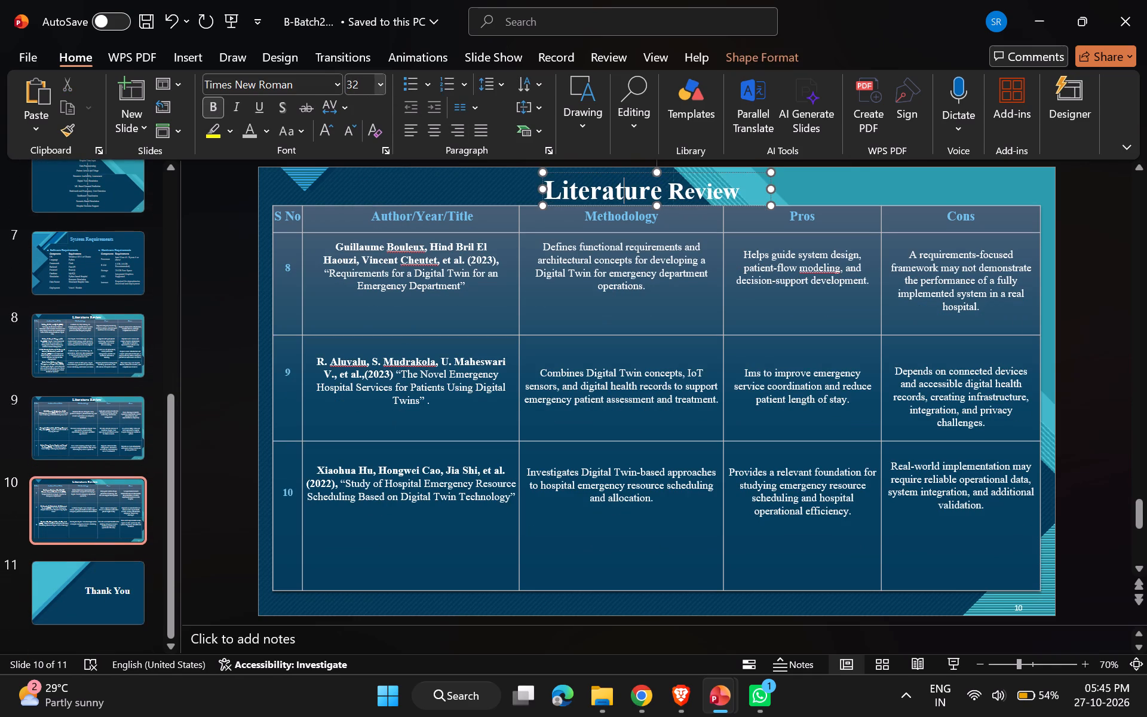
Lower the top edge of the slide 10 Literature Review table to leave more space beneath the title.
click(557, 293)
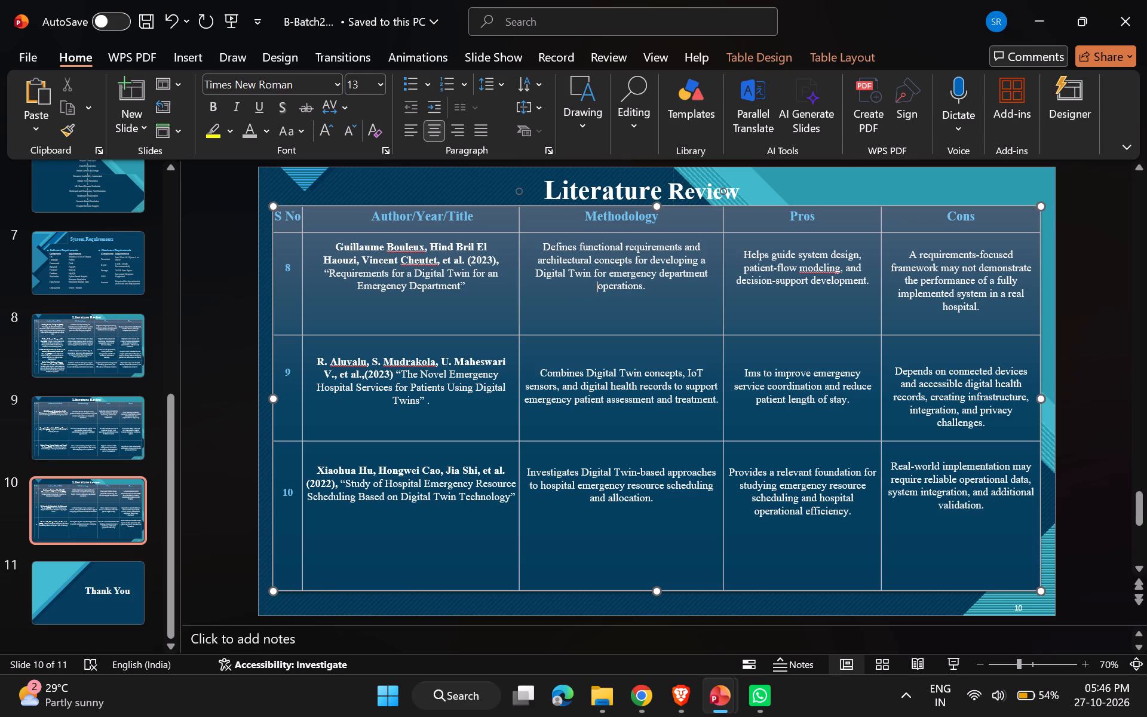
drag(658, 209, 658, 215)
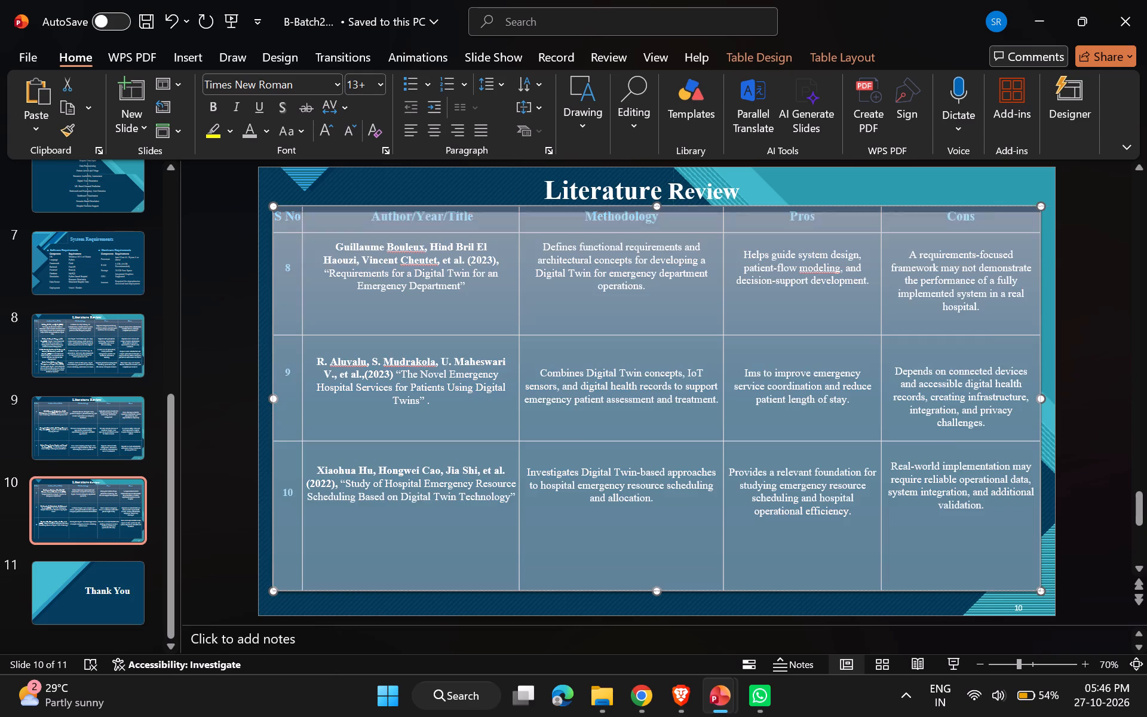
drag(658, 215, 658, 223)
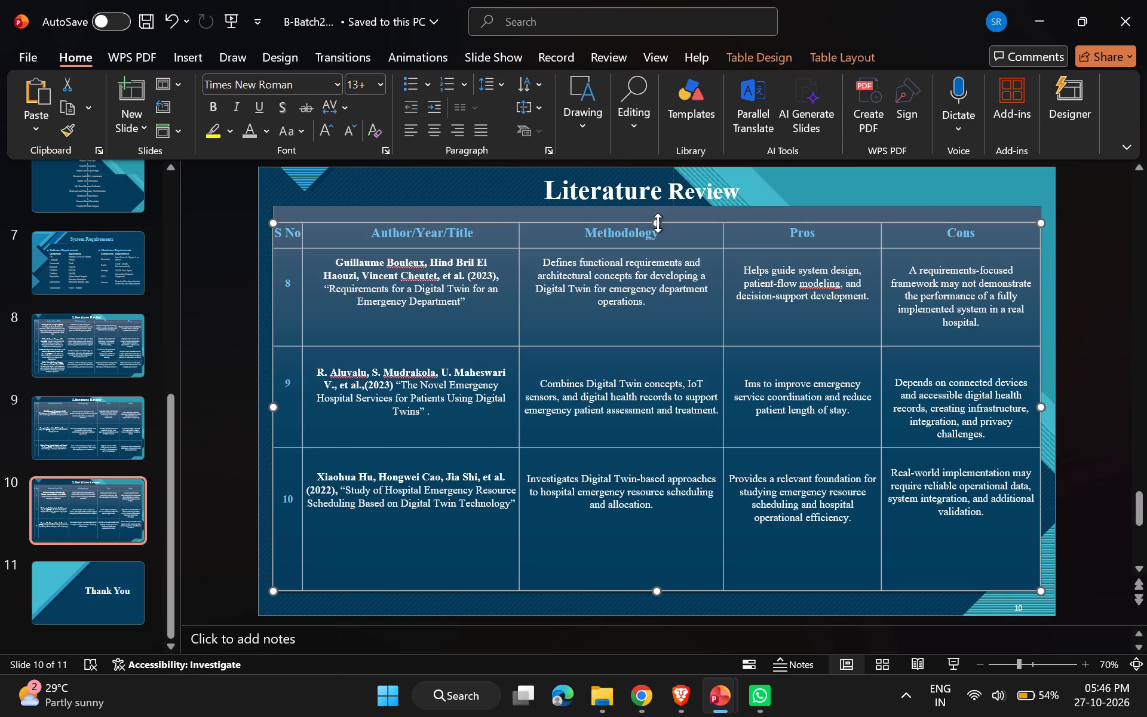
drag(658, 223, 658, 228)
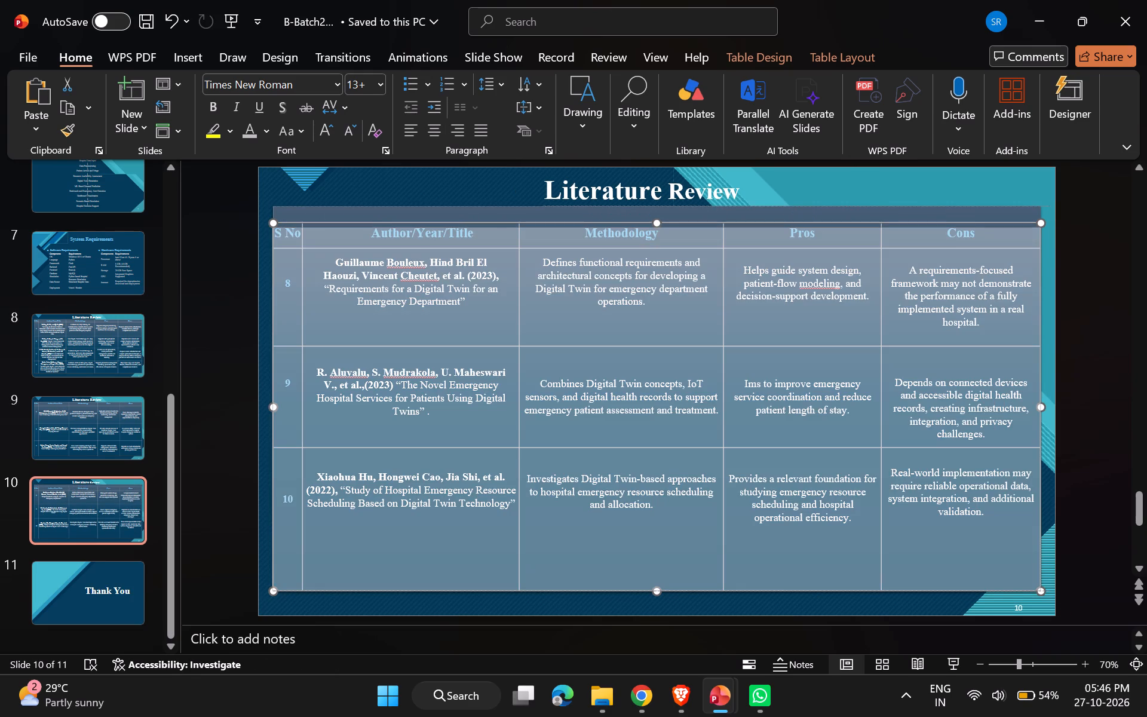
drag(658, 228, 660, 235)
click(487, 225)
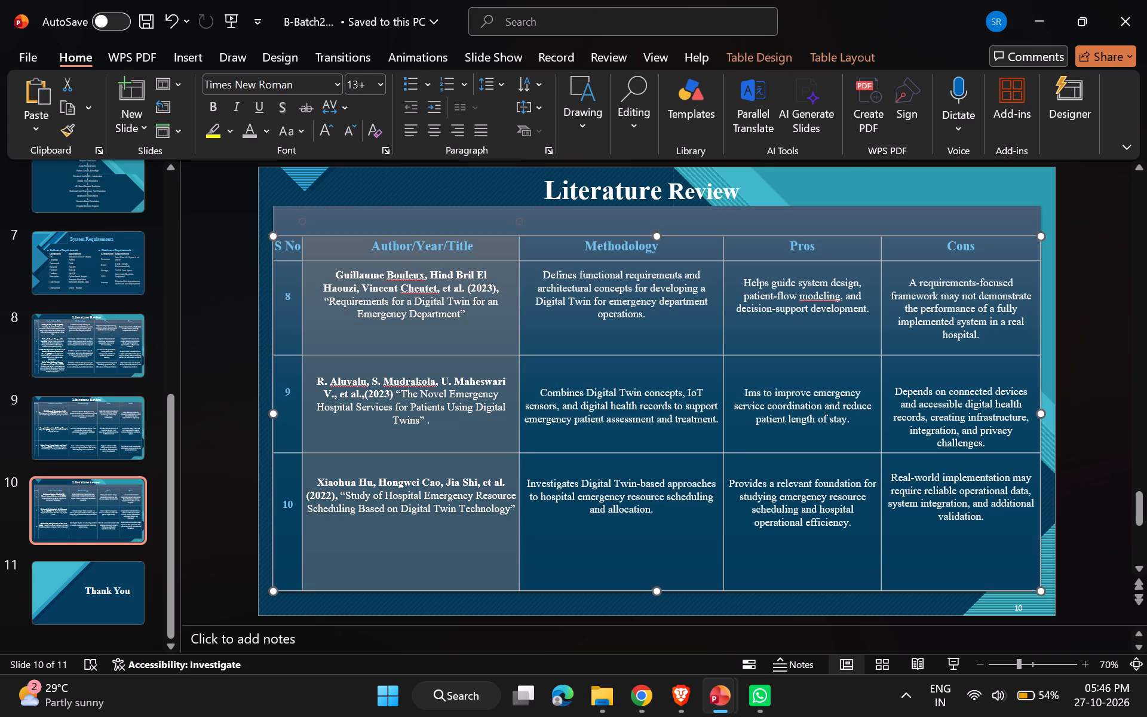
Raise the top edge of the slide 10 Literature Review table back up to just beneath the title.
drag(657, 237, 657, 233)
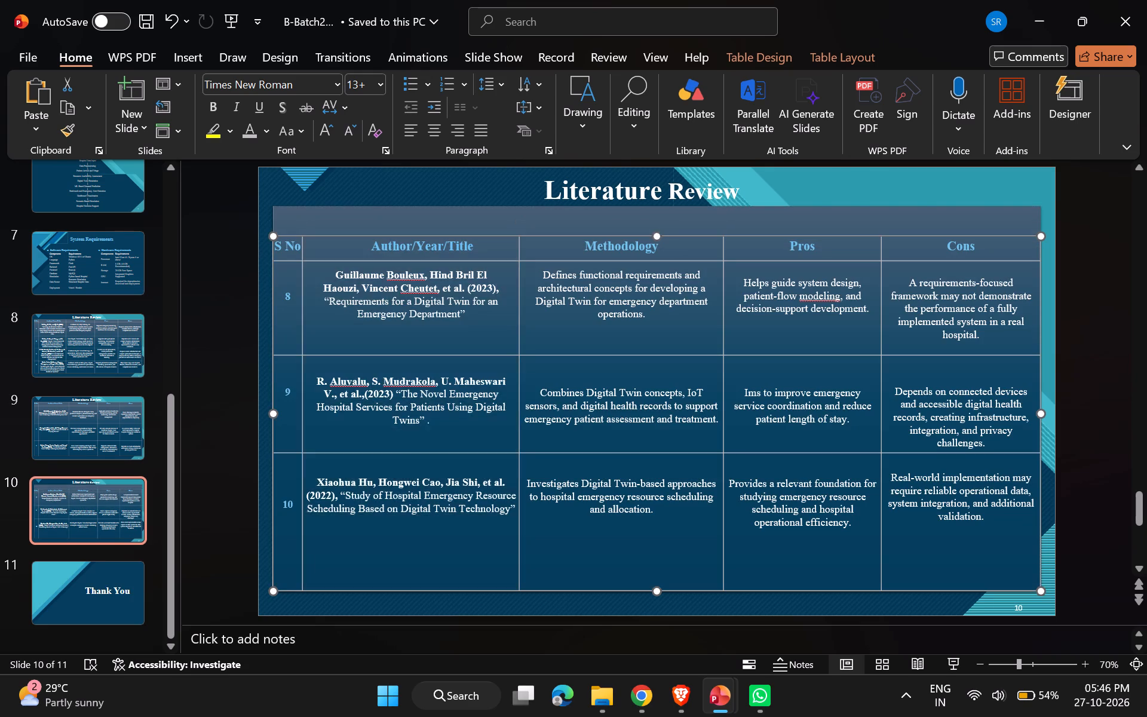
drag(657, 233, 655, 207)
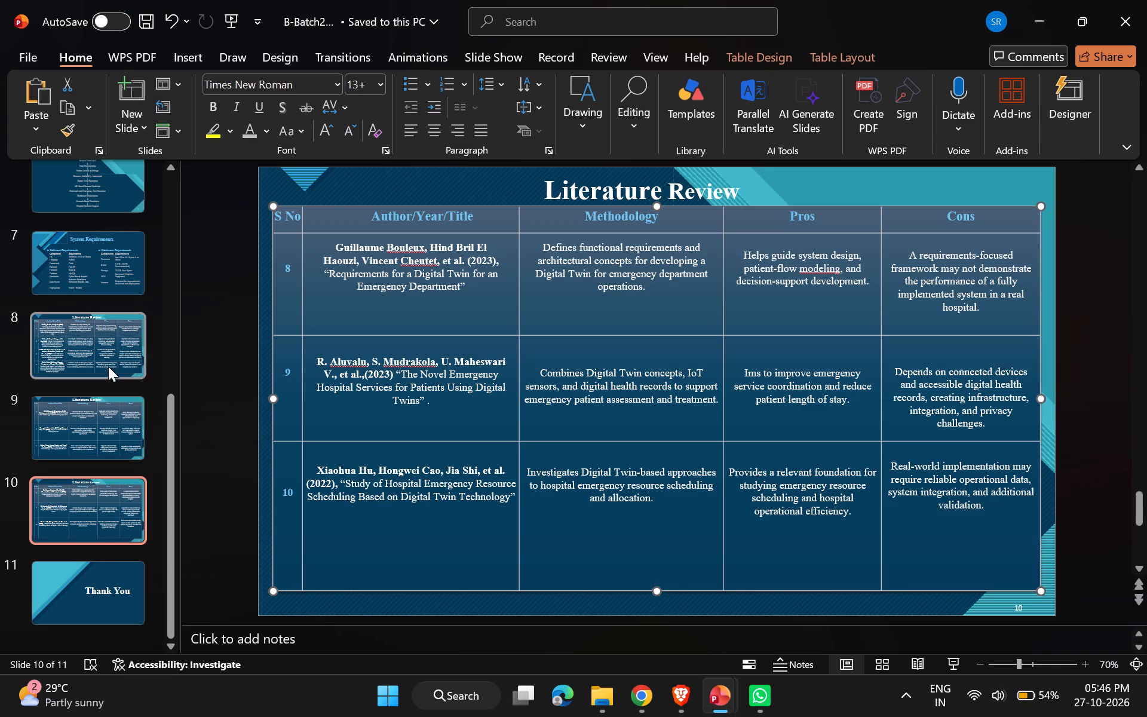
Compare the Literature Review slides 9 and 8 with the literature survey table slide in the CSM-B Batch-2 Review2 presentation.
click(87, 428)
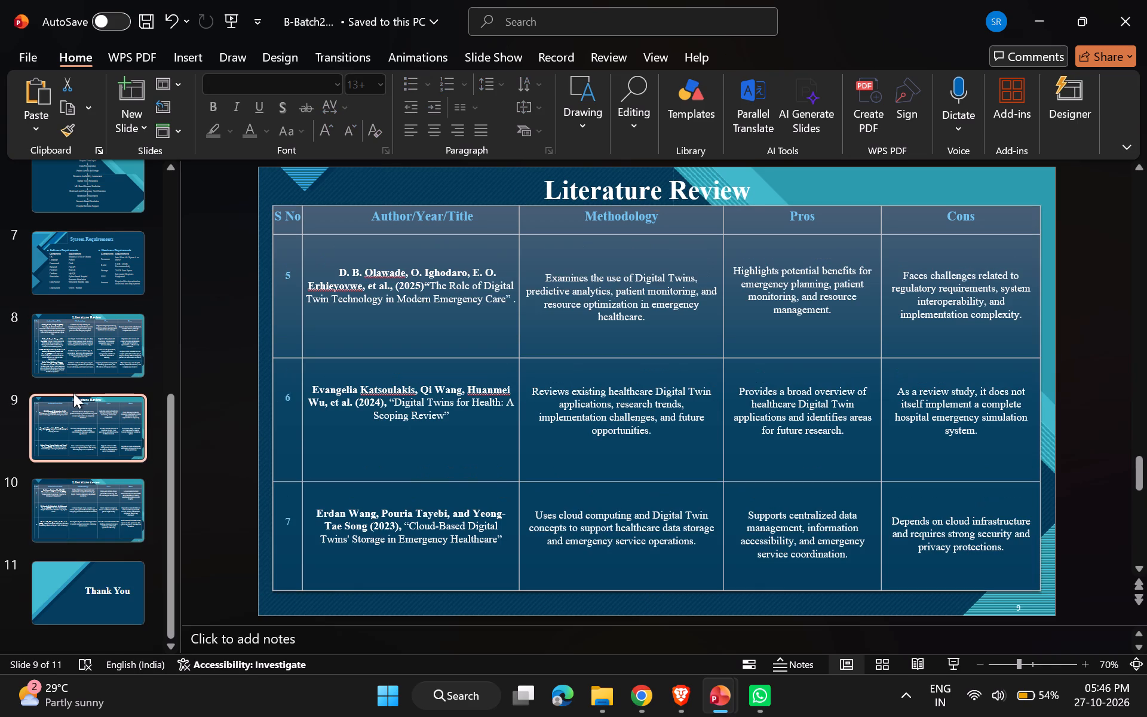
click(72, 348)
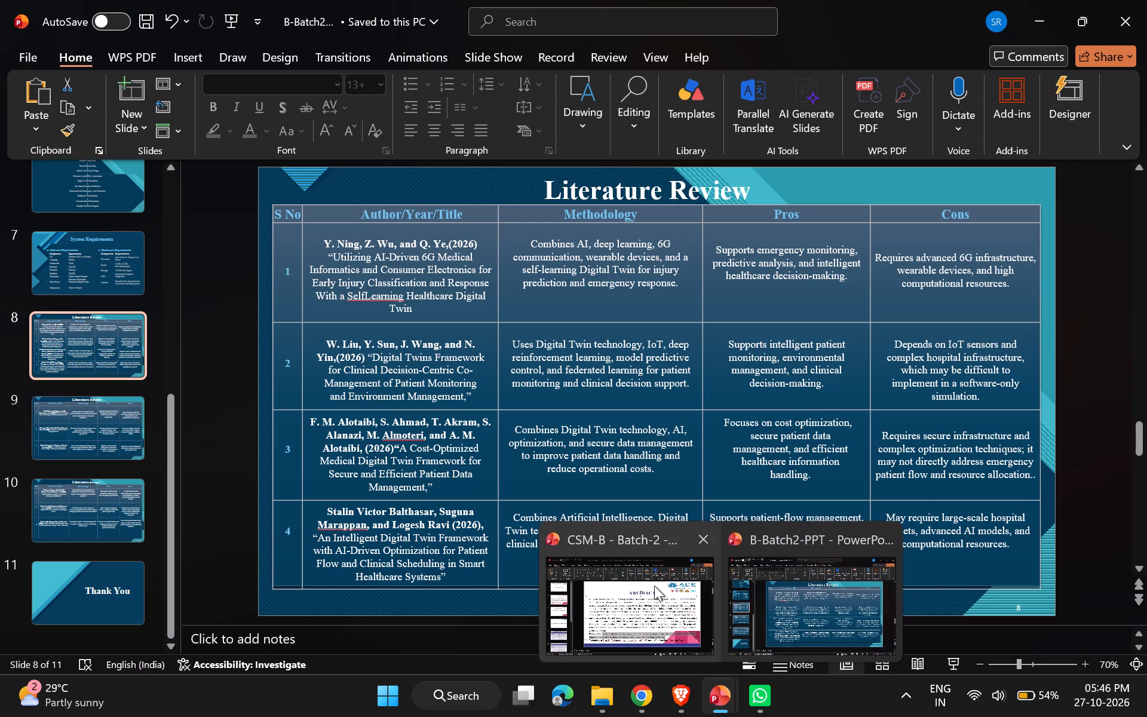
click(654, 586)
click(99, 547)
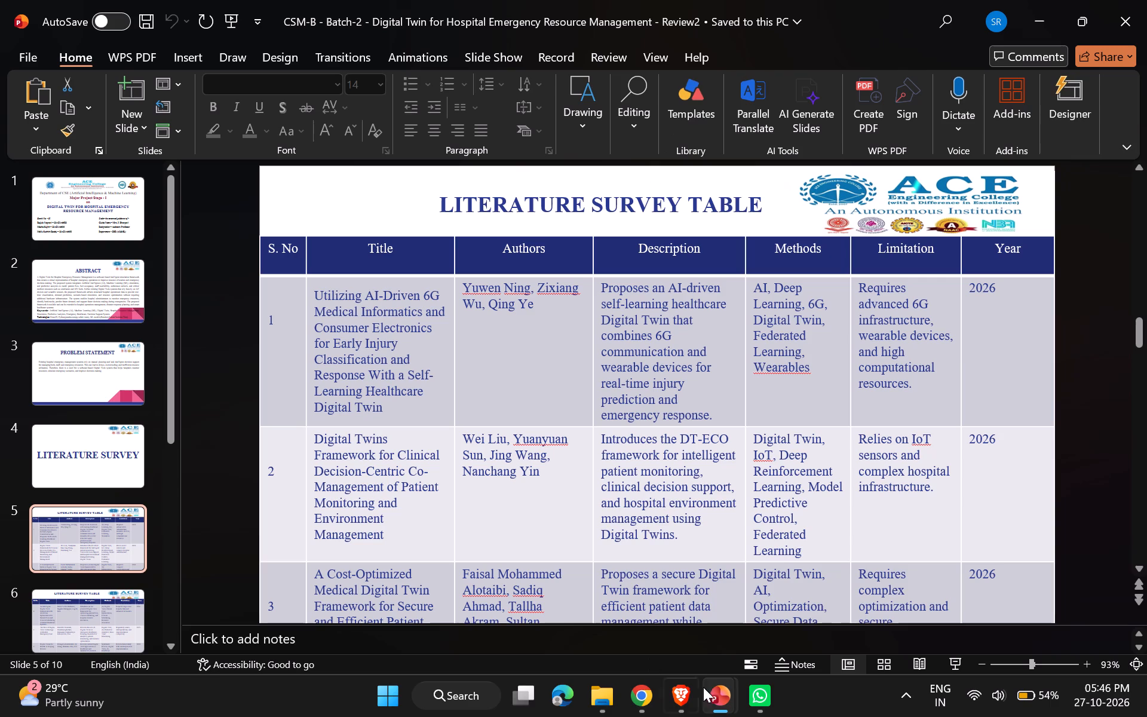
click(672, 599)
click(795, 607)
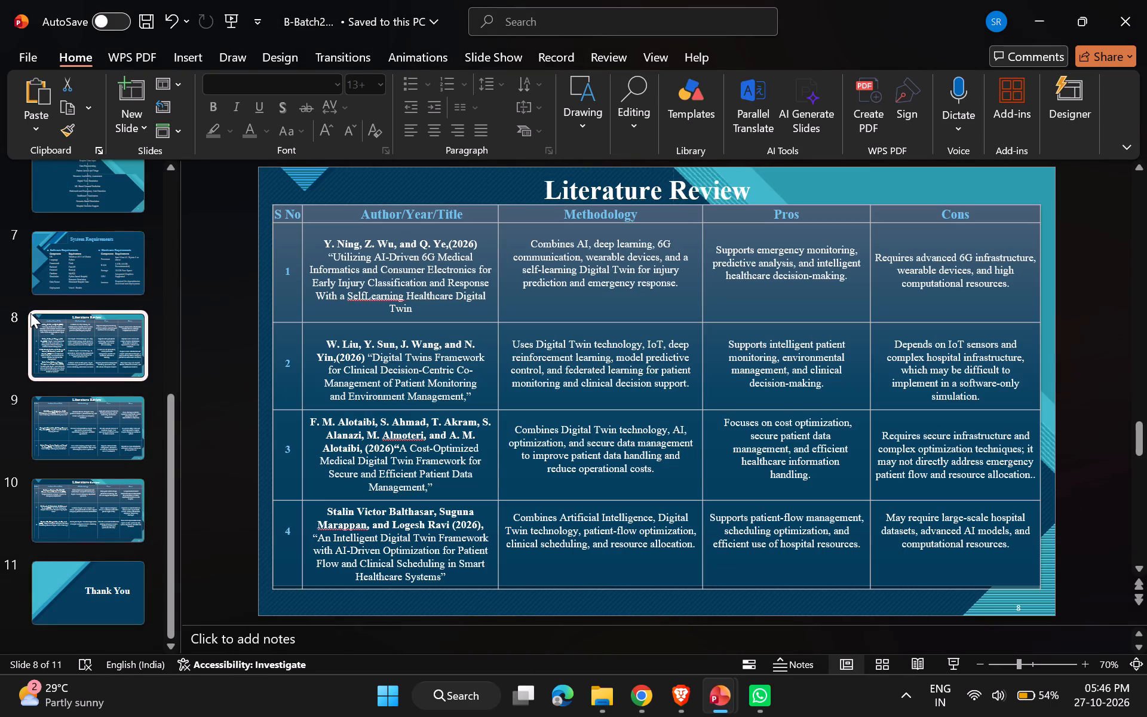
Change the slide 8 title to Literature Survey, checking the spelling against the CSM-B Batch-2 Review2 presentation.
click(720, 189)
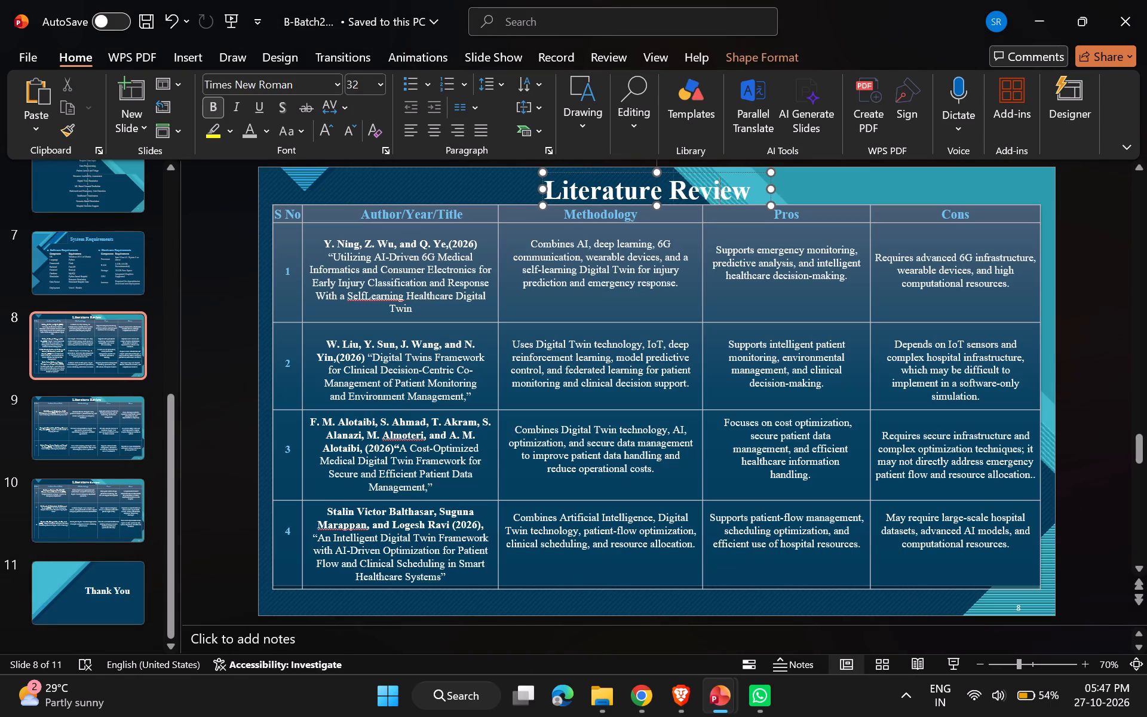
key(Right)
key(Right)
key(BackSpace)
key(BackSpace)
key(BackSpace)
key(BackSpace)
key(BackSpace)
key(BackSpace)
text(Suray)
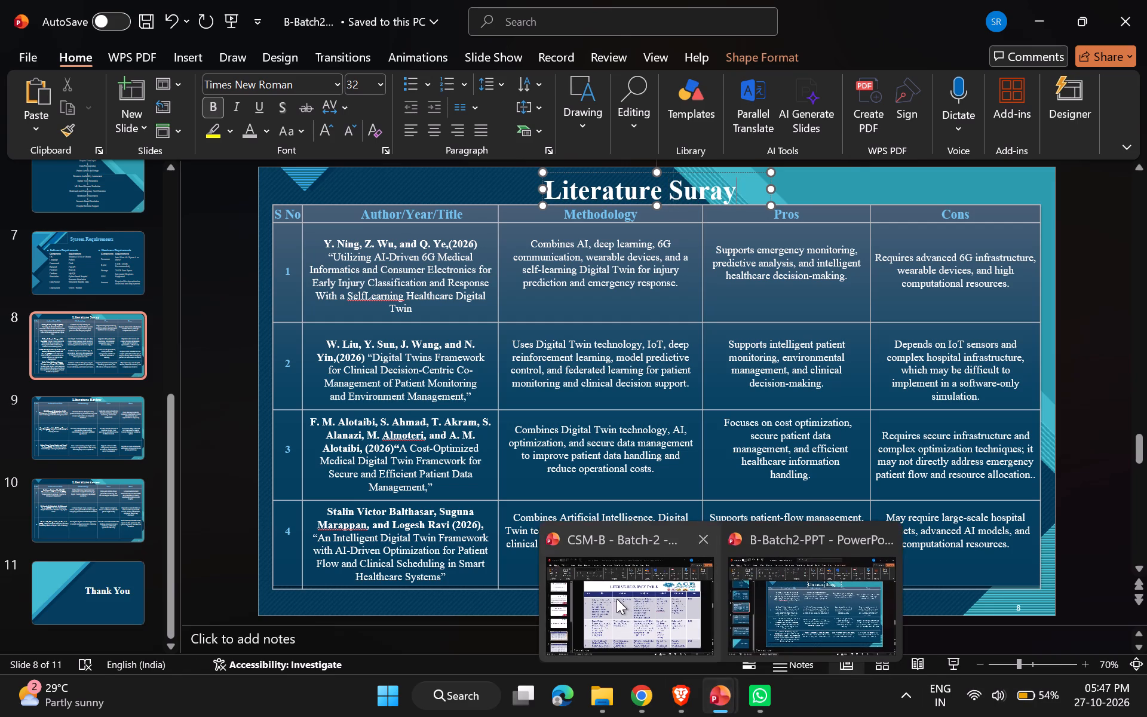
click(617, 599)
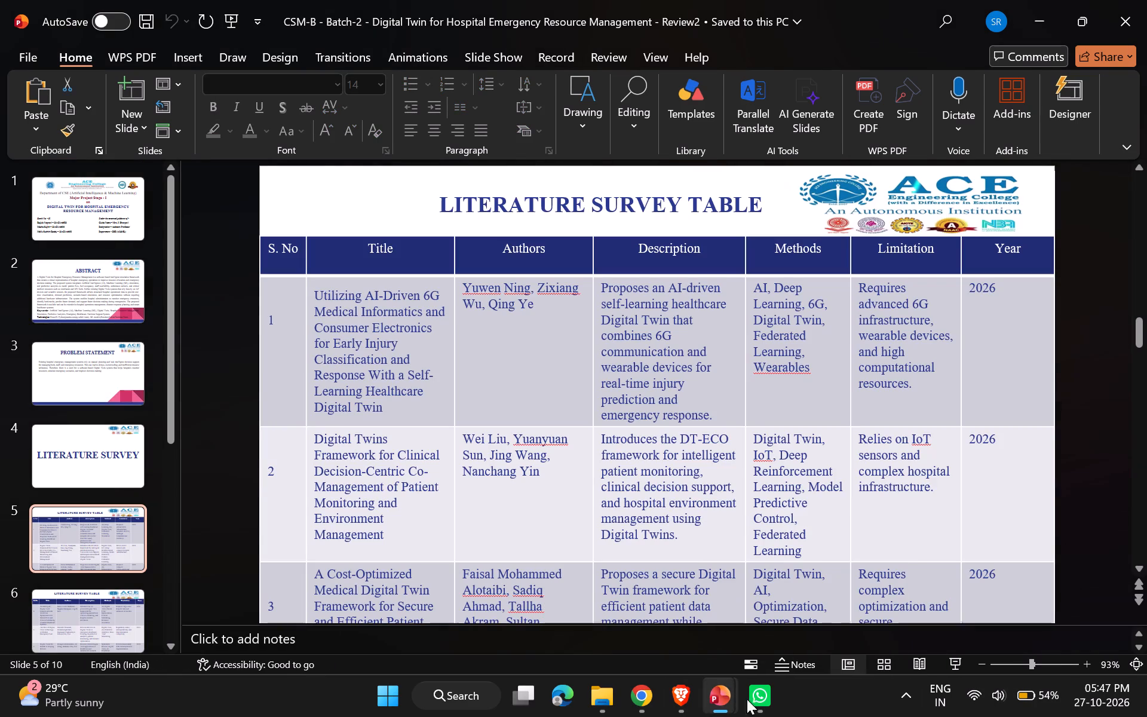
click(808, 589)
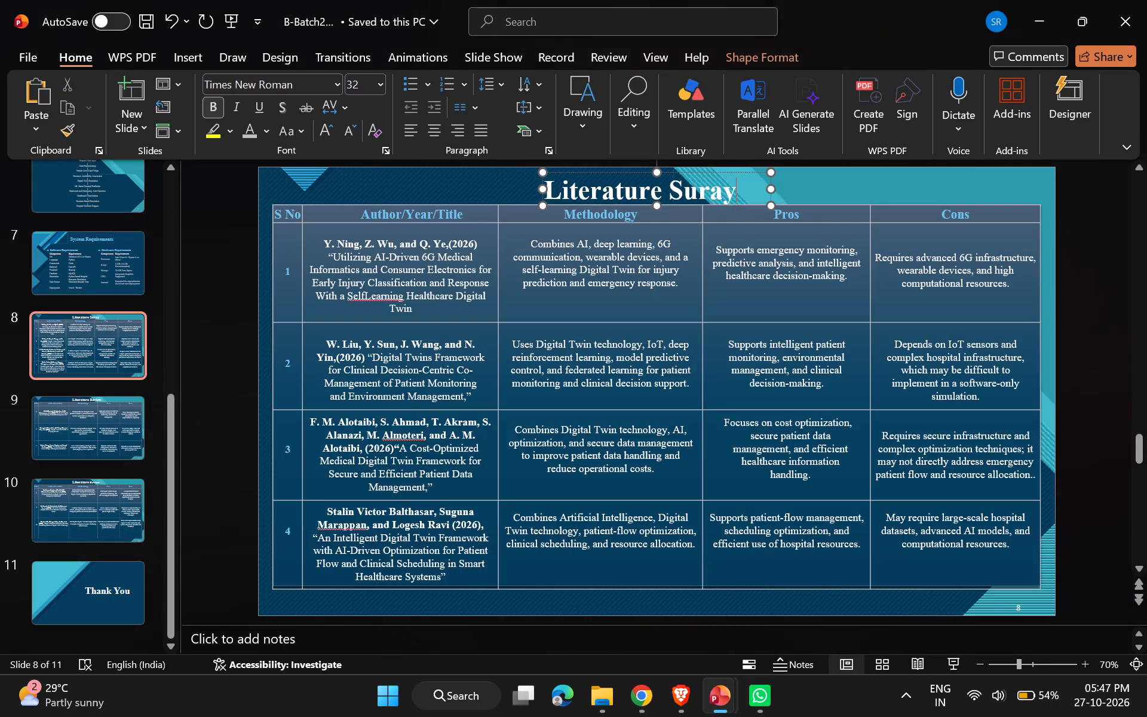
key(BackSpace)
key(BackSpace)
key(e)
key(alt+Tab)
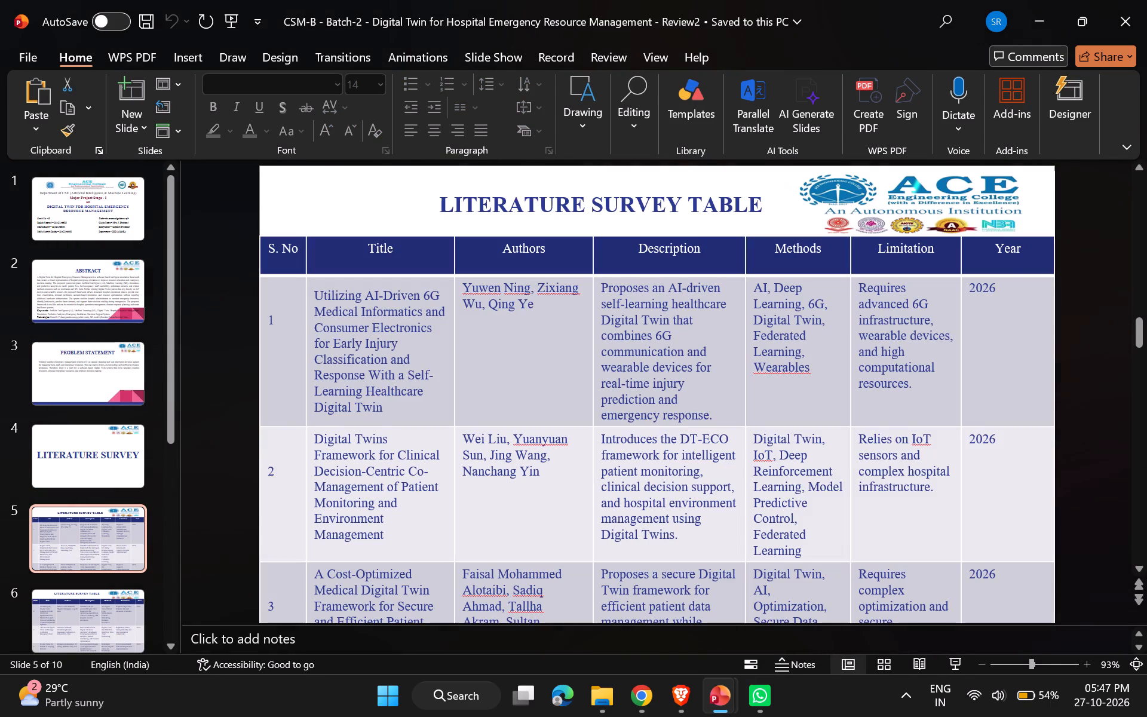
key(alt+Tab)
key(BackSpace)
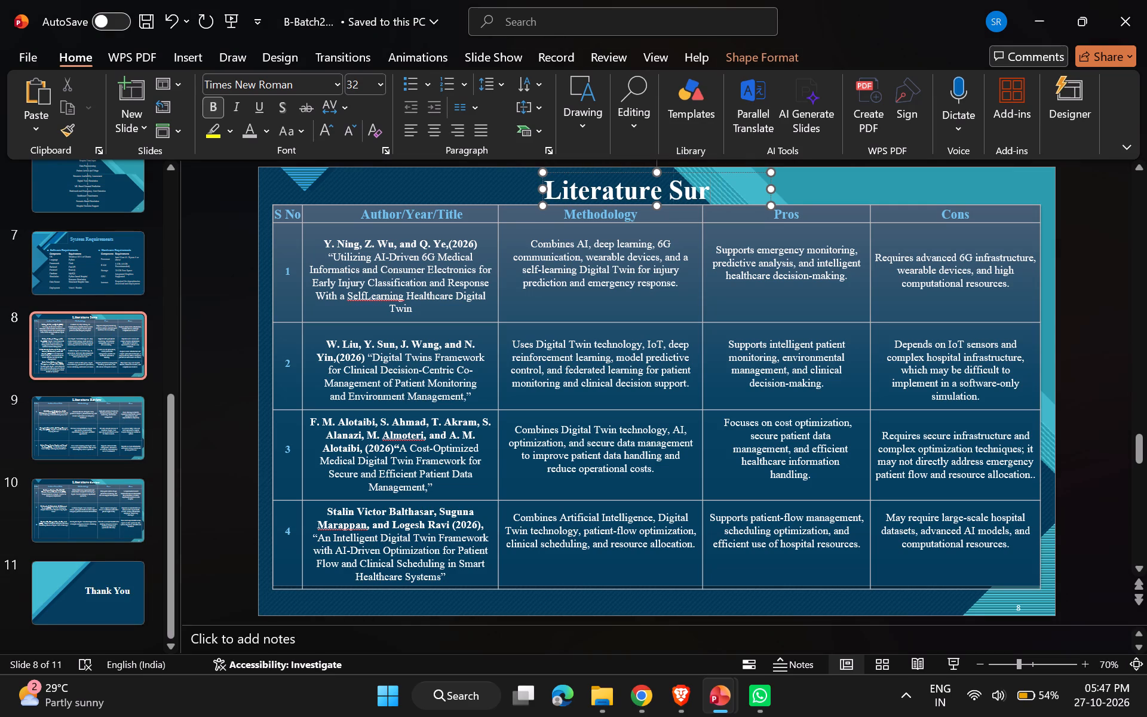
text(vey)
key(alt+Tab)
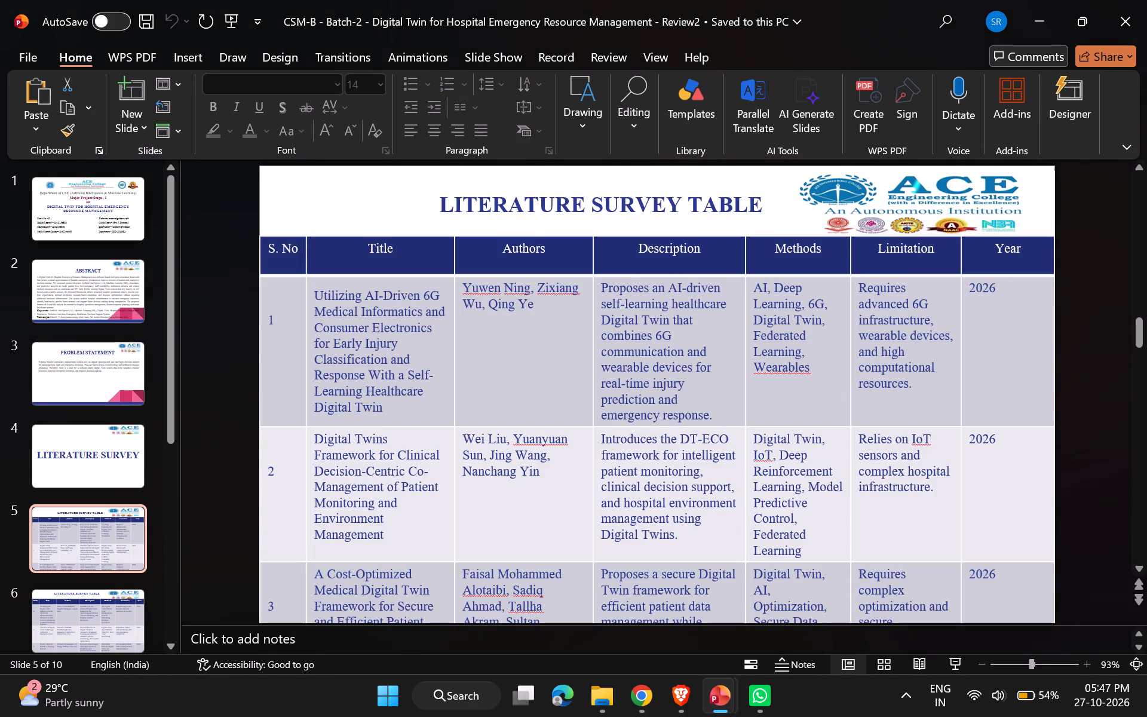
key(alt+Tab)
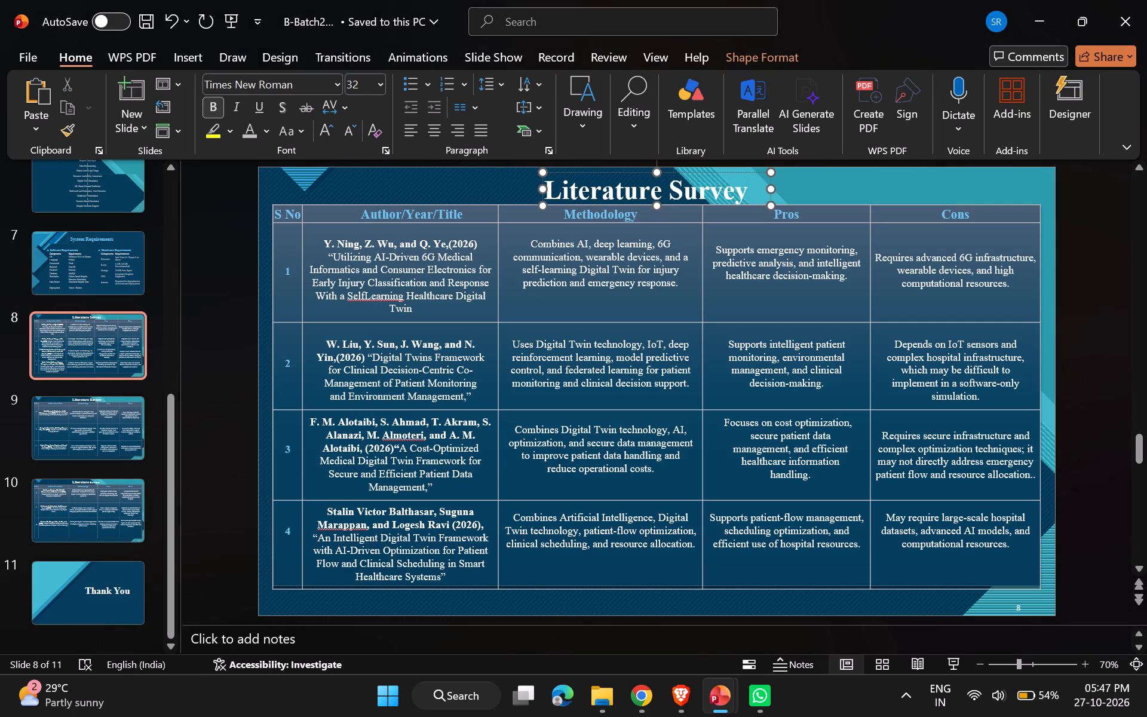
Replace the word Review in the slide 9 title with Survey, copied from the slide 8 title.
click(739, 199)
click(743, 195)
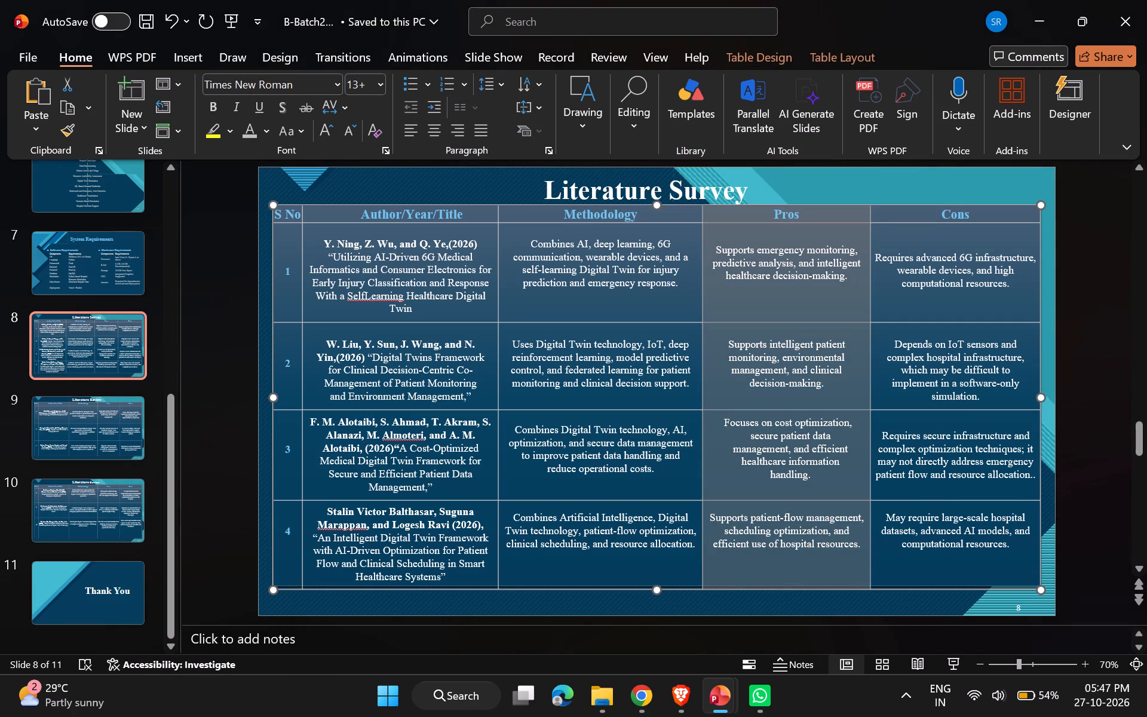
click(706, 180)
drag(756, 192, 688, 191)
key(ctrl+c)
click(81, 427)
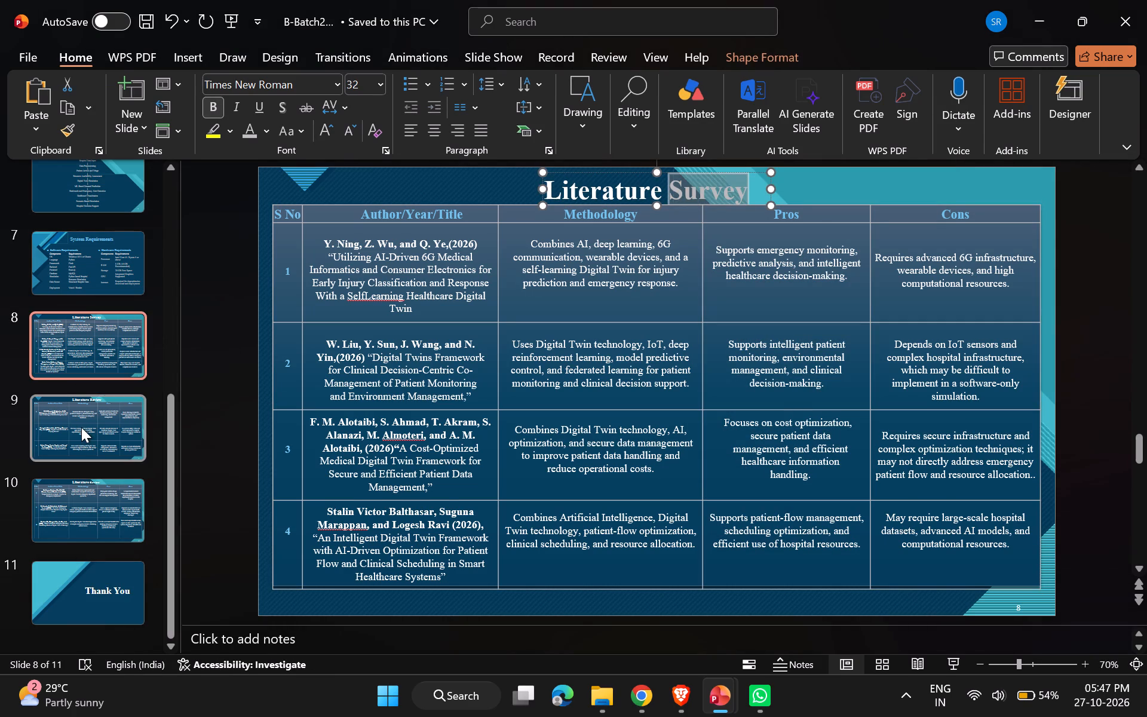
click(691, 179)
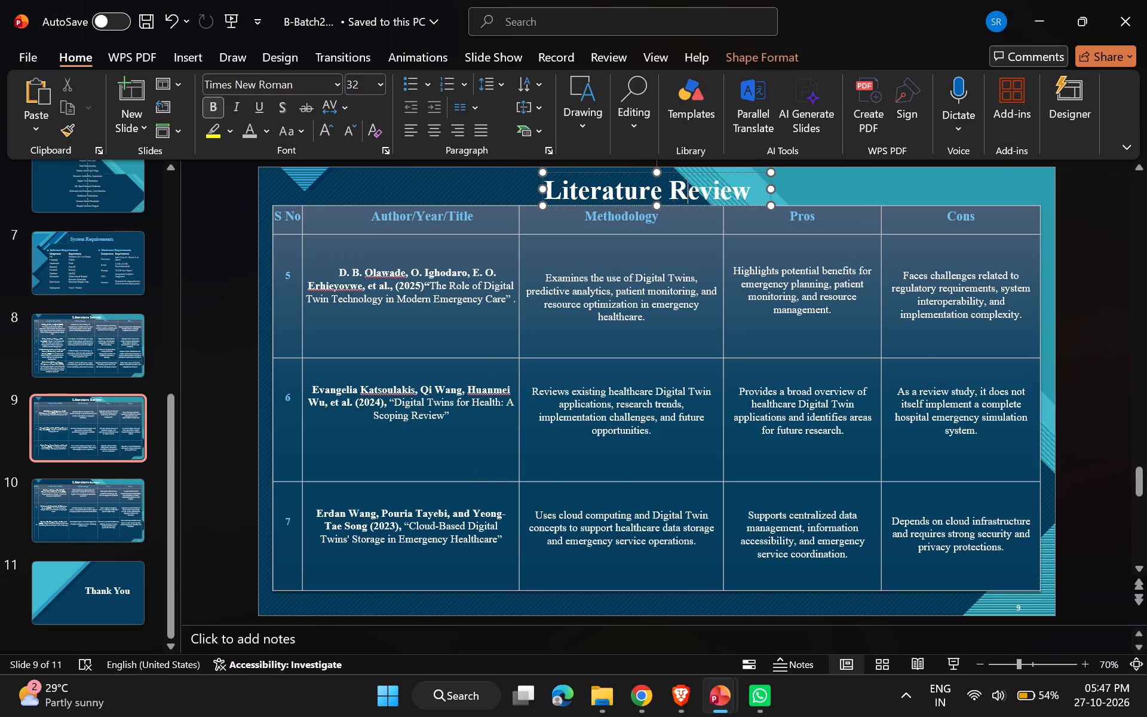
key(Right)
key(Right)
key(Right)
key(Right)
key(Right)
key(BackSpace)
key(BackSpace)
key(BackSpace)
key(BackSpace)
key(BackSpace)
key(BackSpace)
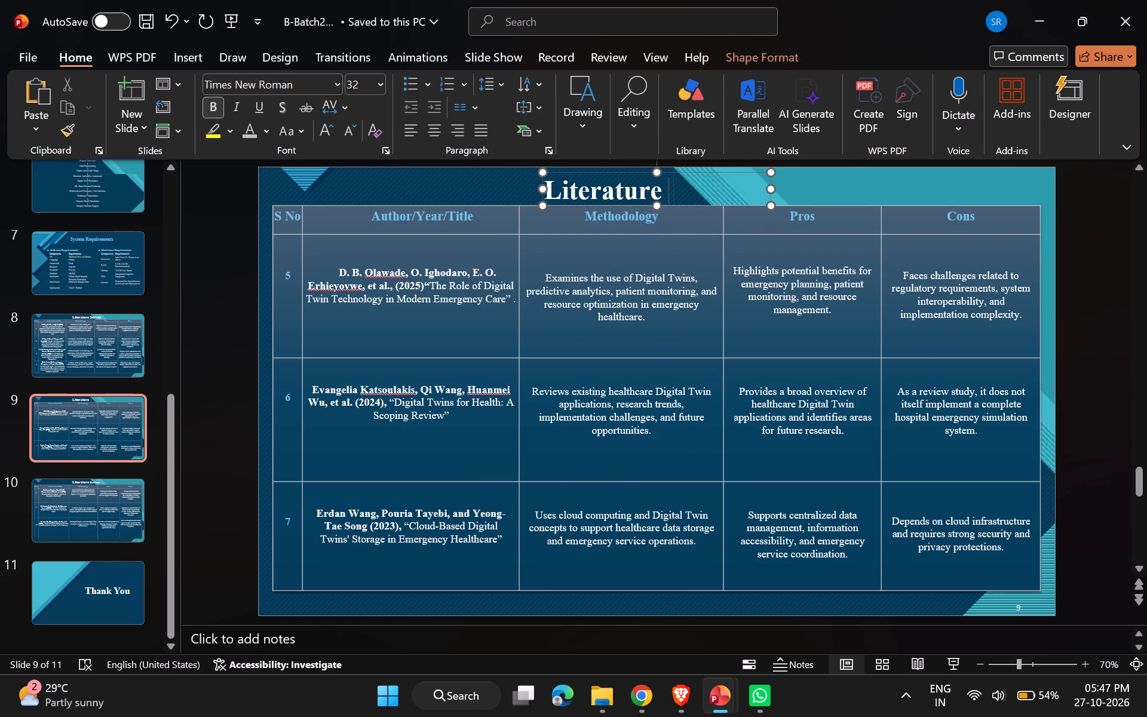
key(ctrl+v)
Replace the word Review in the slide 10 title with the copied word Survey.
click(112, 505)
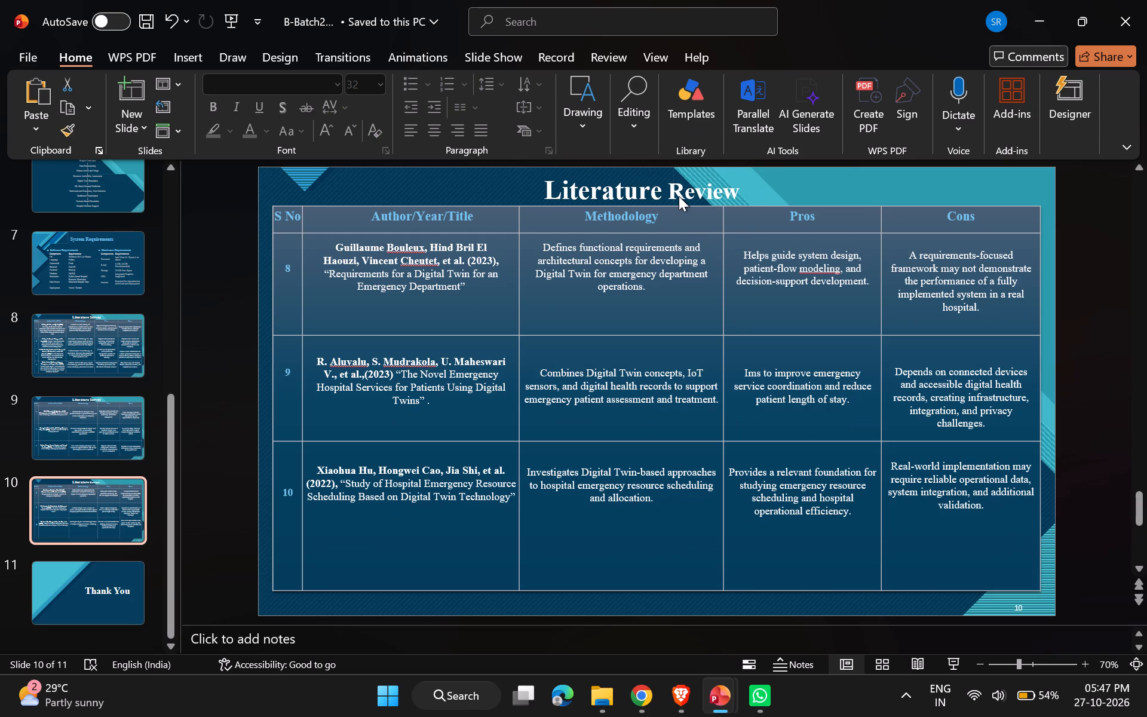
click(688, 187)
key(Right)
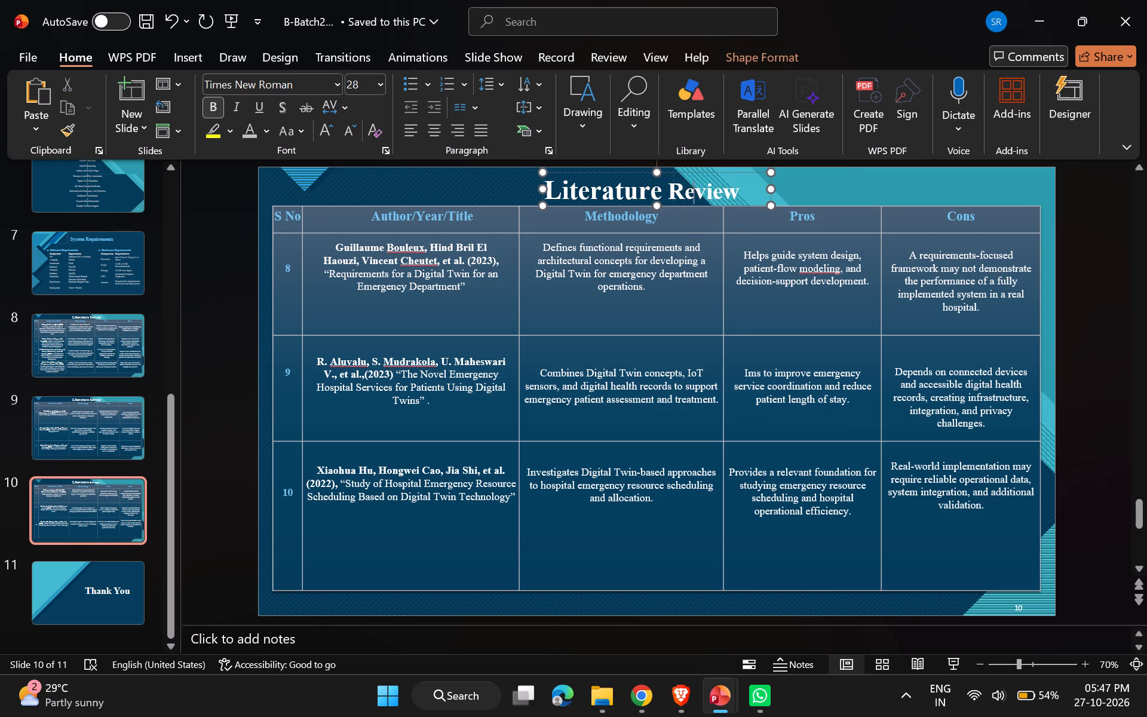
key(Right)
key(Right)
key(Right)
key(Right)
key(BackSpace)
key(BackSpace)
key(BackSpace)
key(BackSpace)
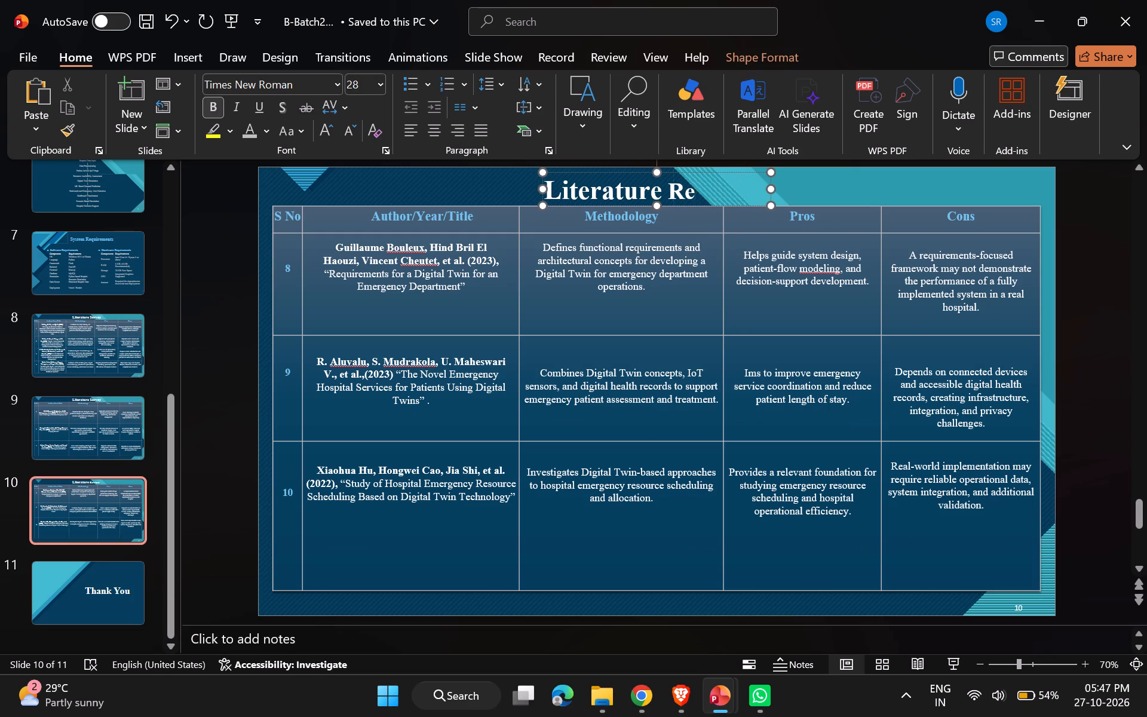
key(BackSpace)
key(BackSpace)
key(ctrl+v)
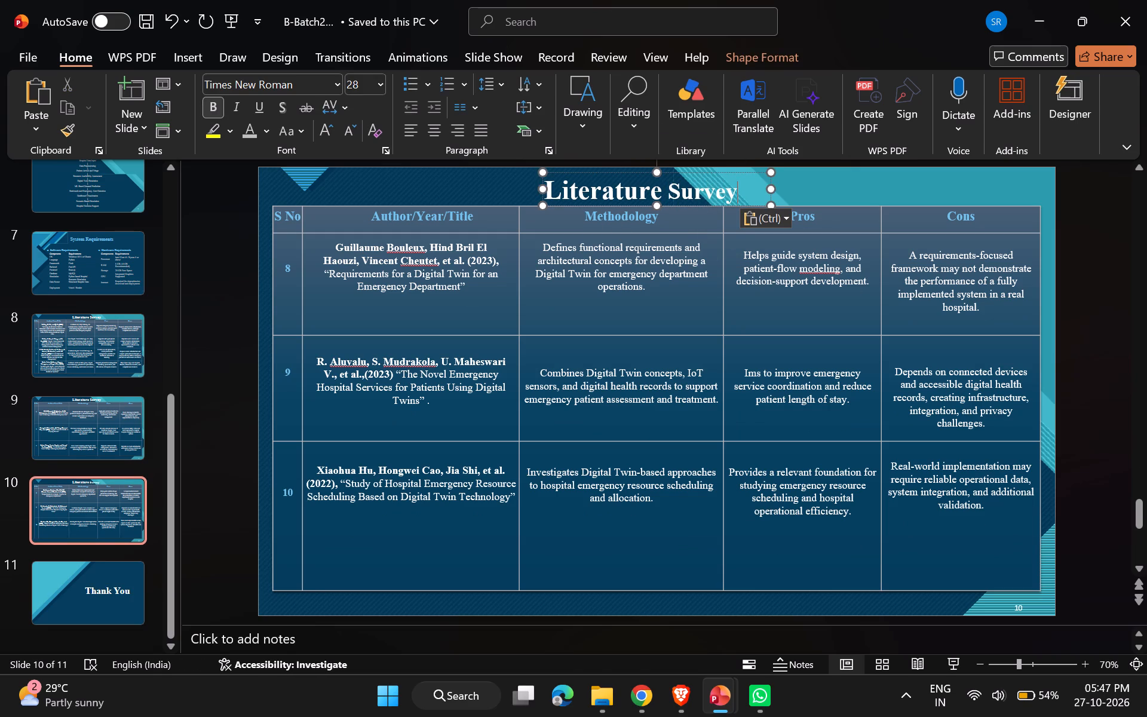
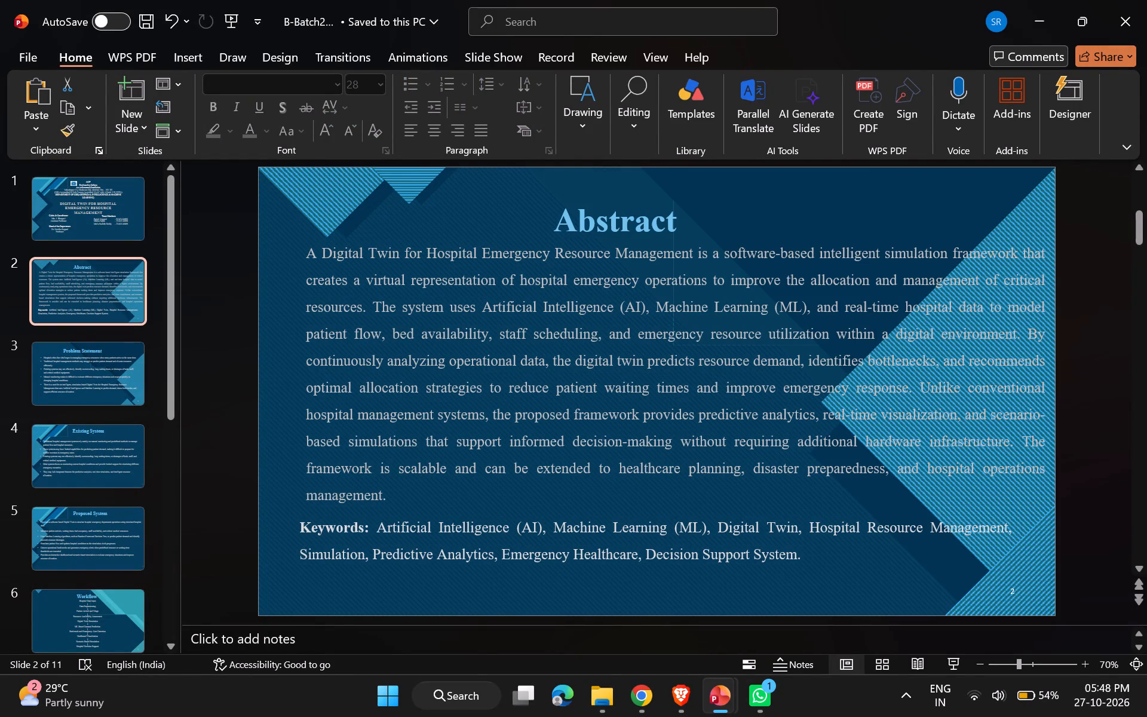
Recolour the abstract's main paragraph on slide 2, above the Keywords, to a light grey shade from the white theme colours.
click(559, 471)
drag(402, 503, 323, 284)
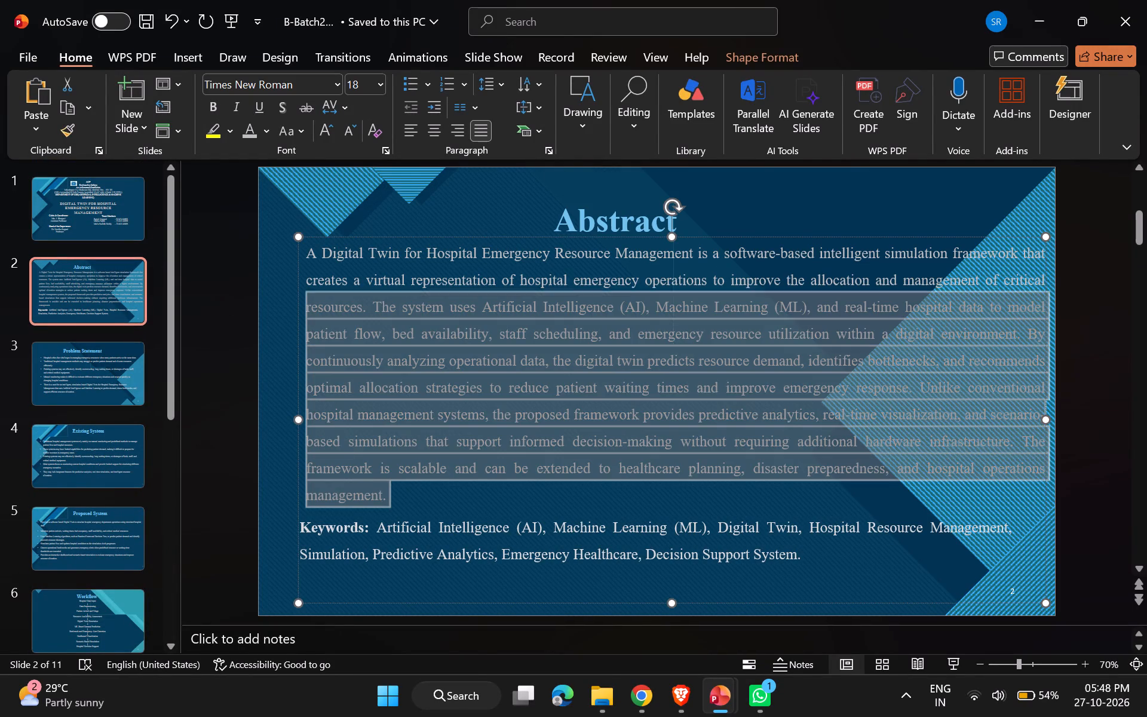
drag(323, 284, 311, 215)
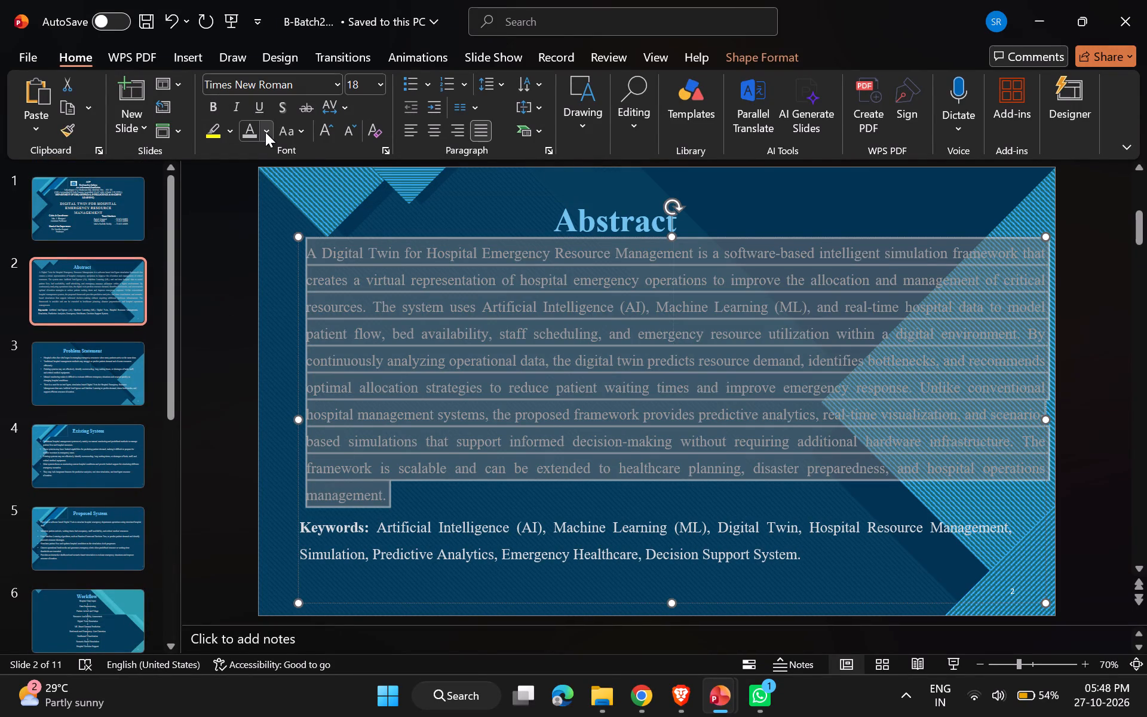
click(265, 132)
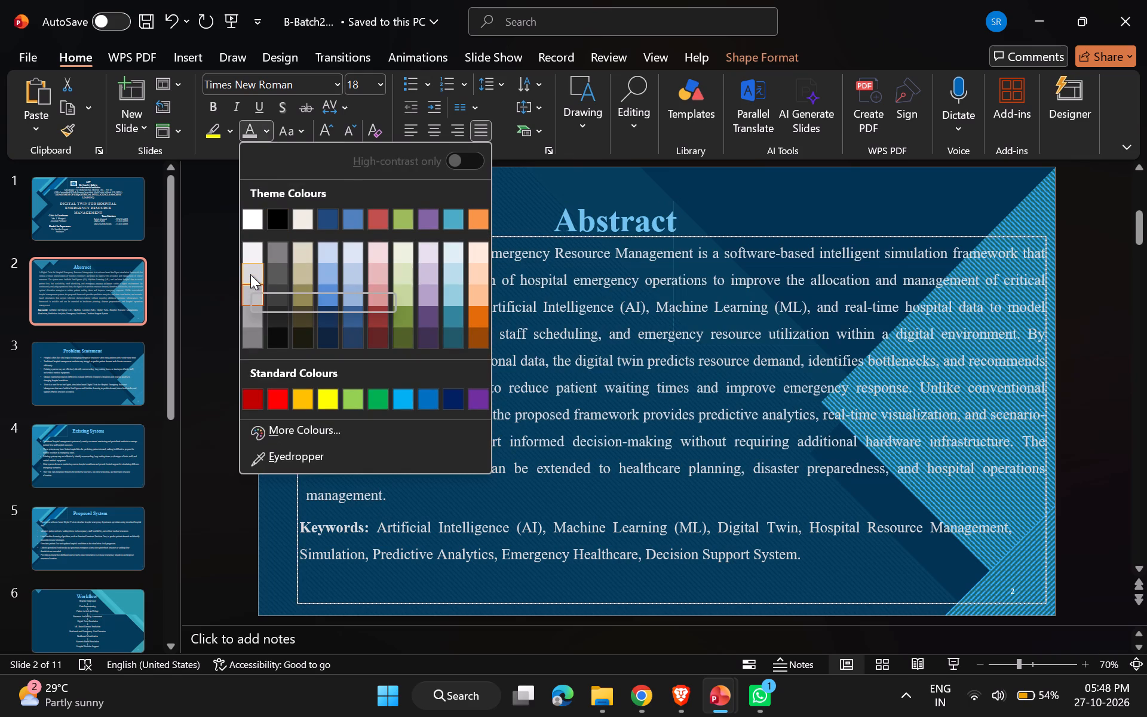
click(250, 274)
click(455, 424)
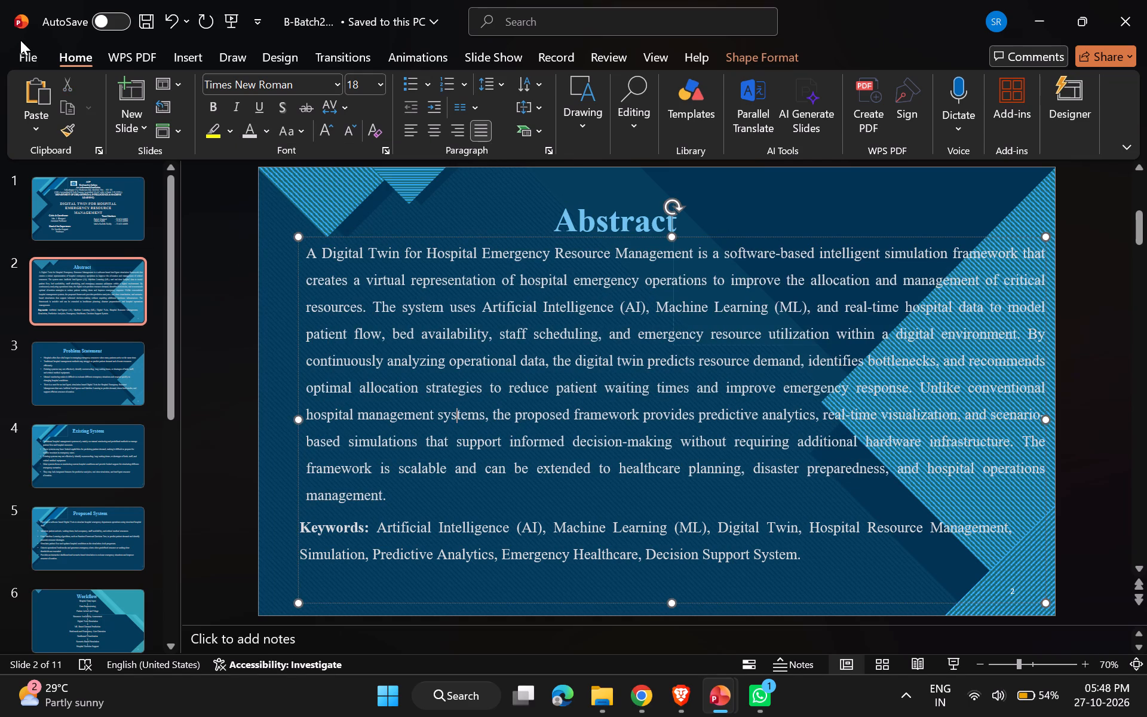
Open the file management page for the B-Batch2-PPT presentation.
click(24, 55)
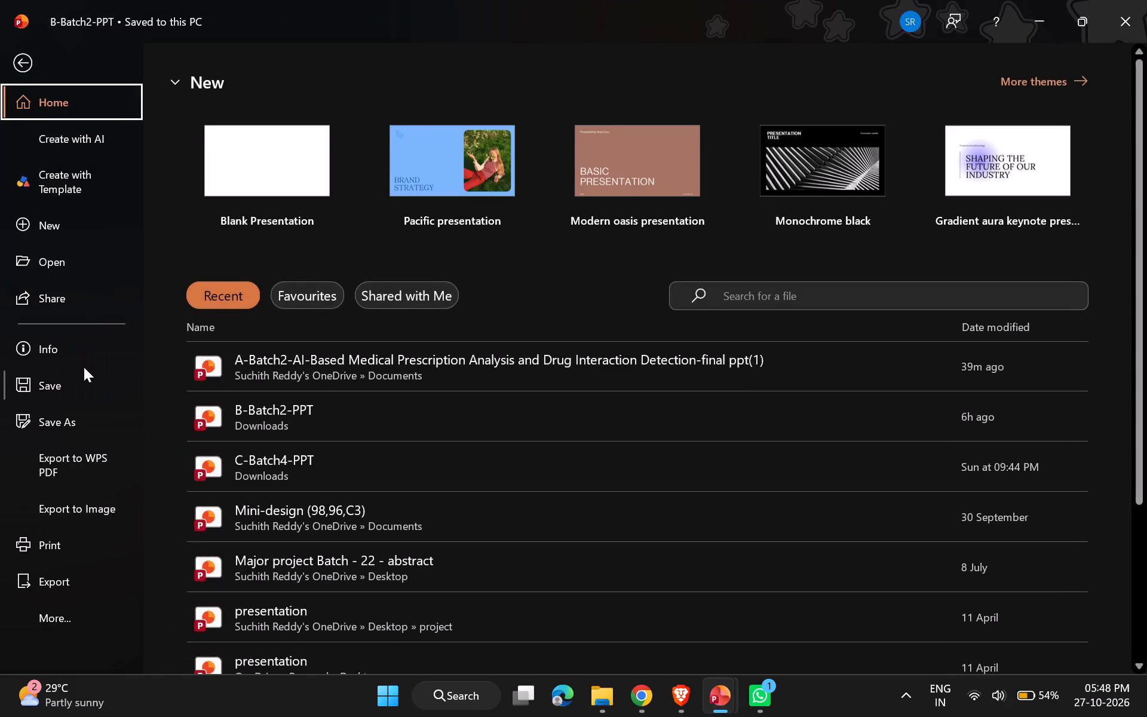
Save a copy of the presentation in the same folder under the name B-Batch2-PPT(Final), keeping the PowerPoint Presentation format.
click(72, 423)
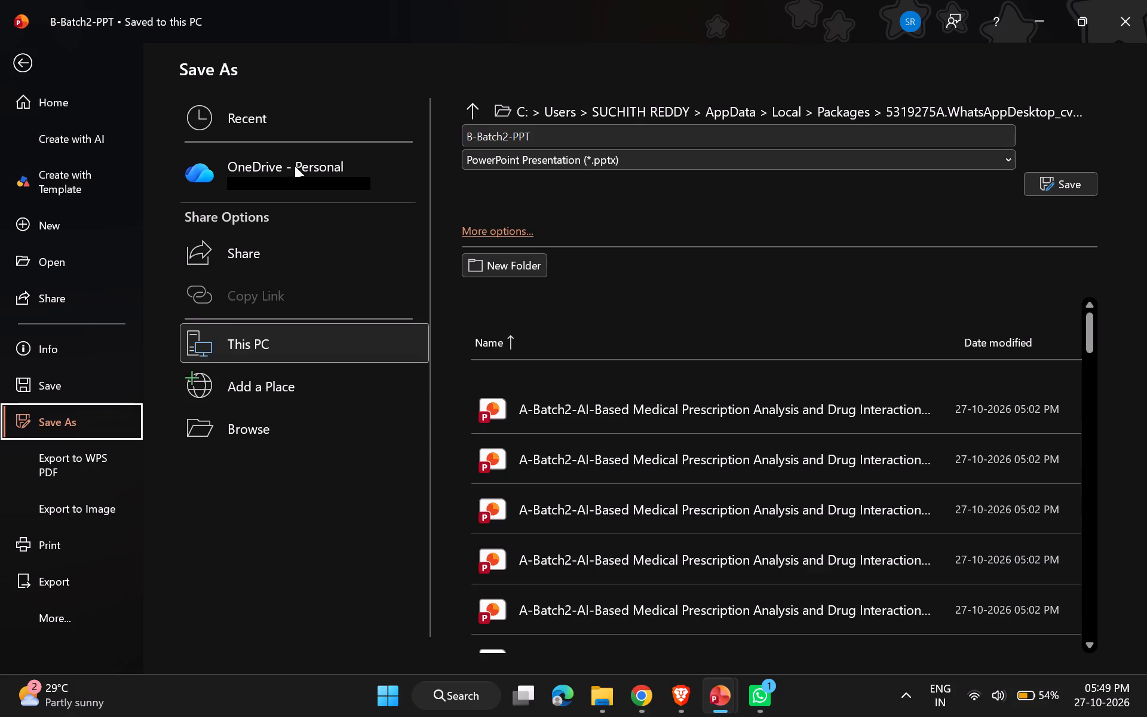
click(542, 136)
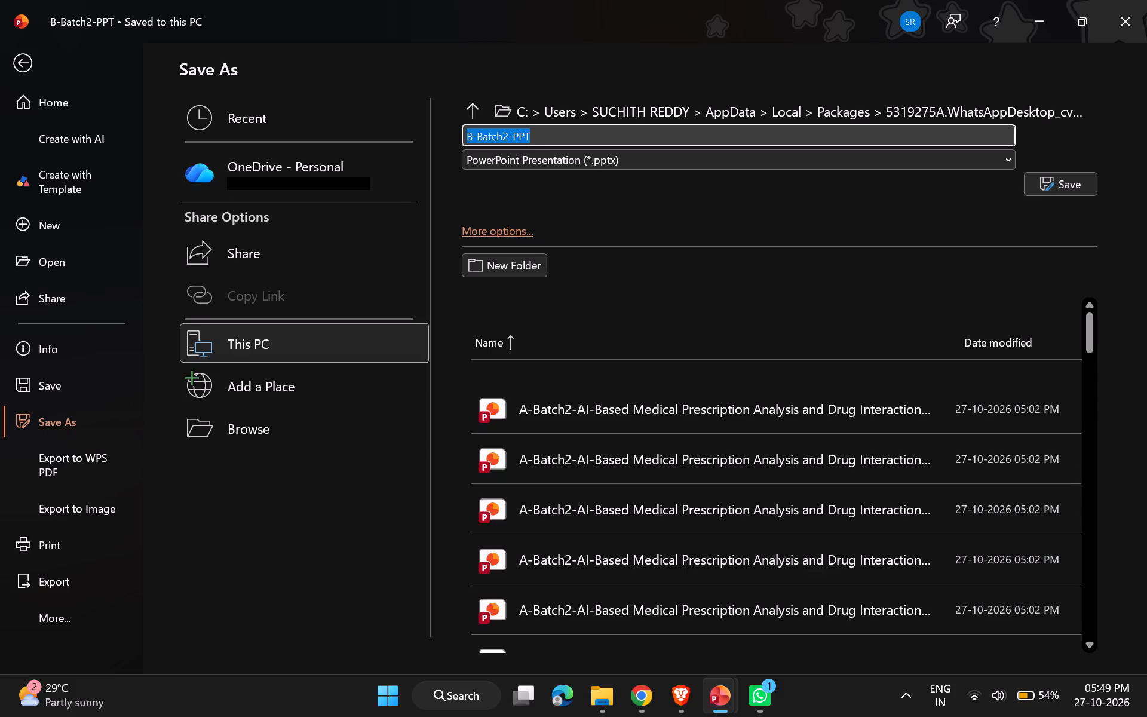
click(542, 136)
key(shift+parenleft)
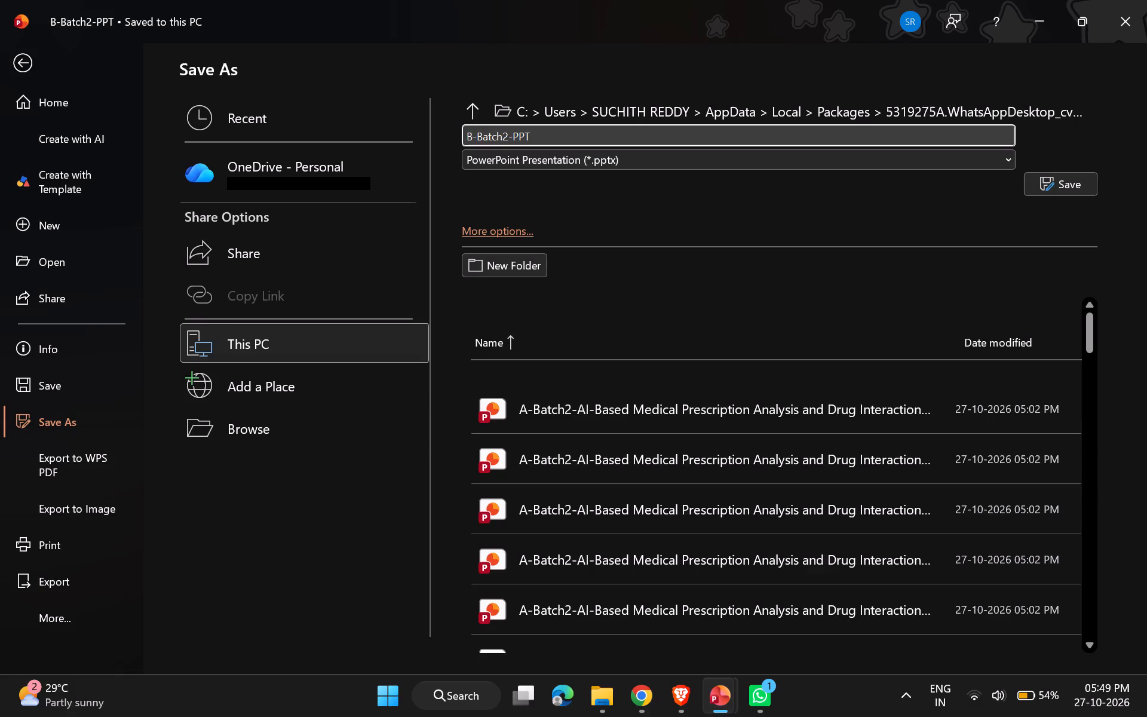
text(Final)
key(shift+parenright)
click(1068, 185)
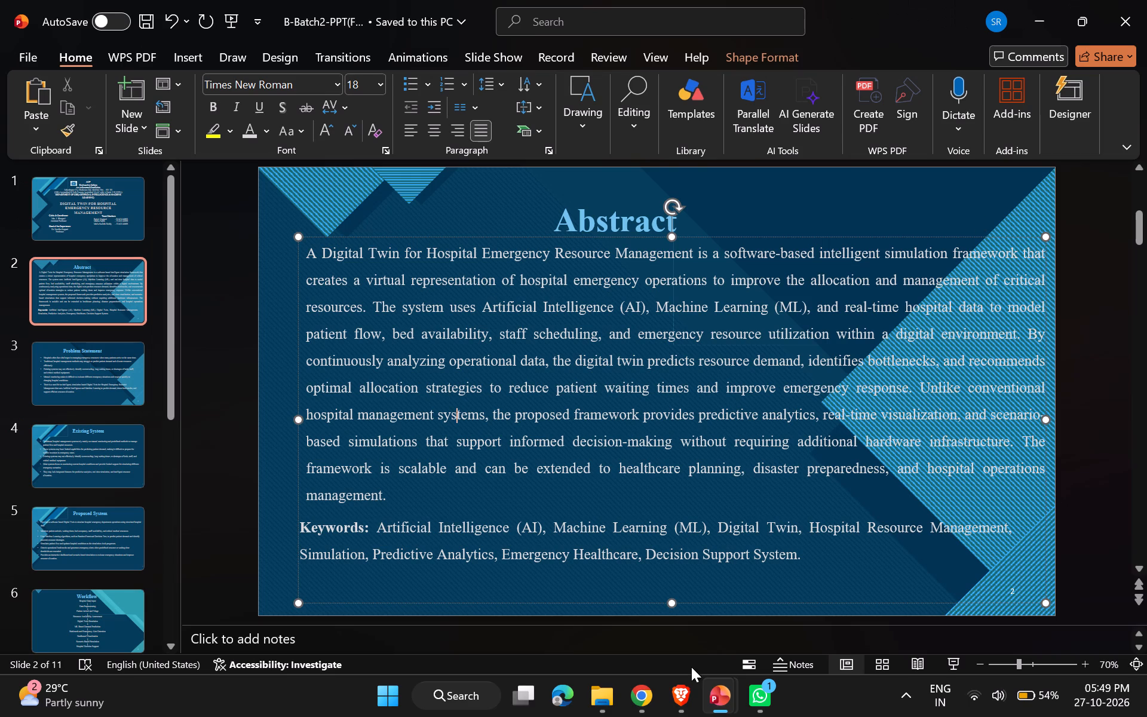